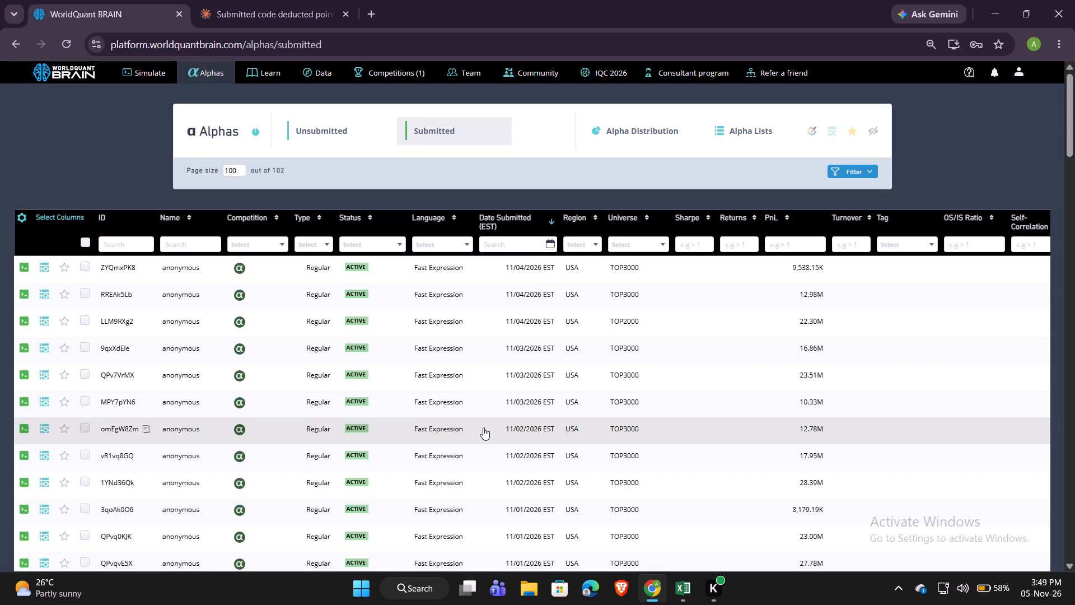
pyautogui.scroll(-8, 483, 427)
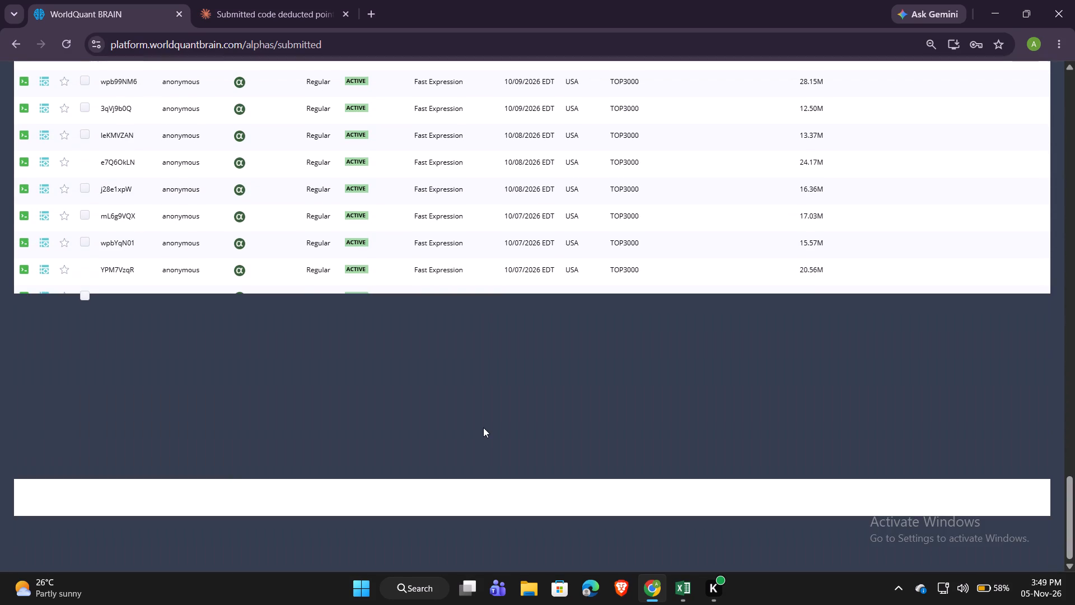
pyautogui.scroll(-1, 483, 427)
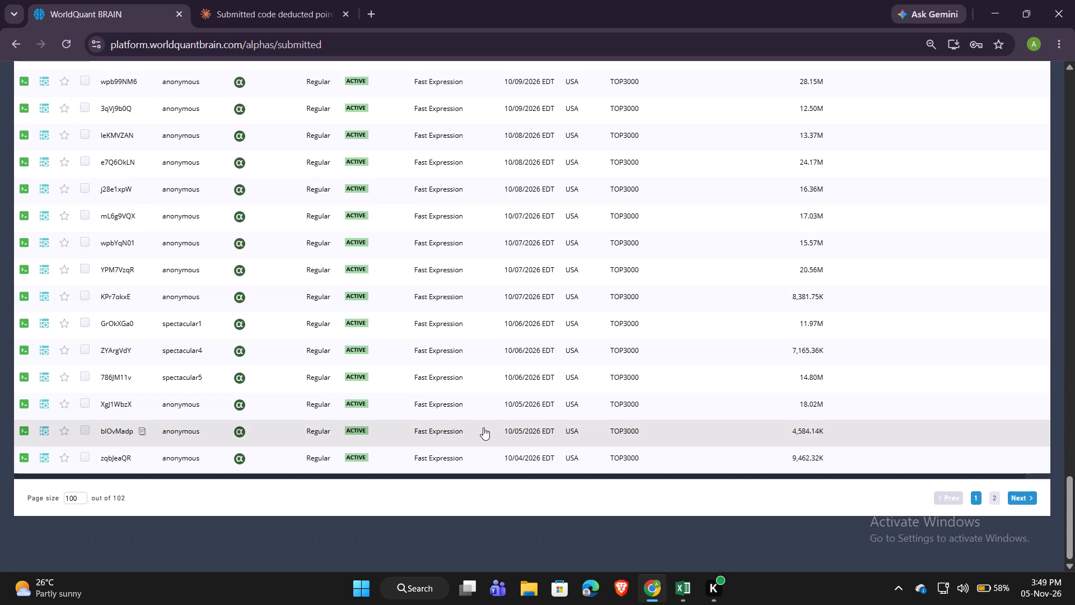
pyautogui.scroll(2, 483, 427)
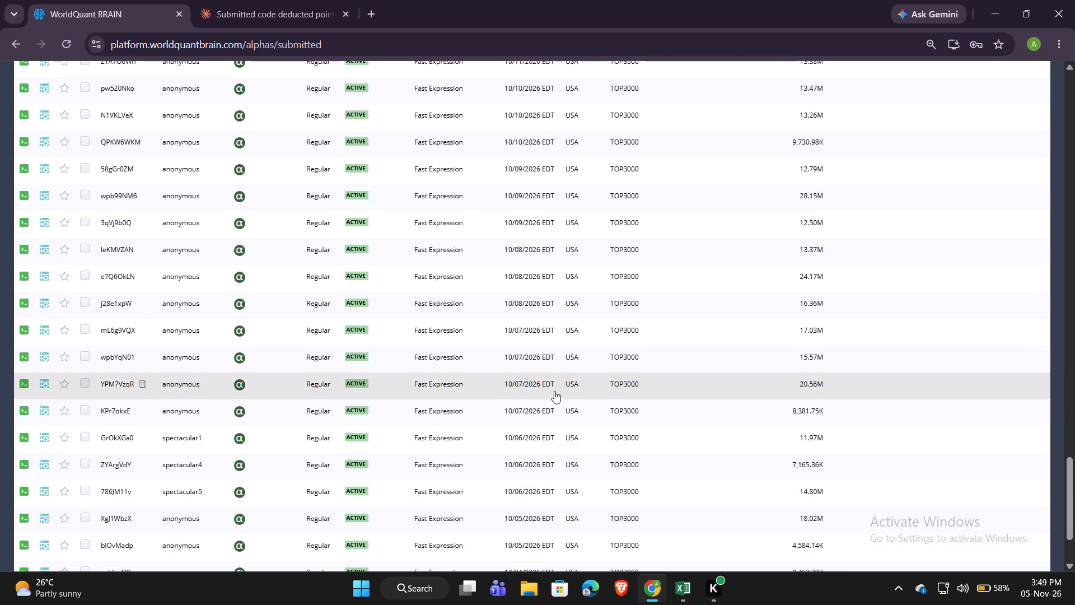
pyautogui.scroll(2, 555, 392)
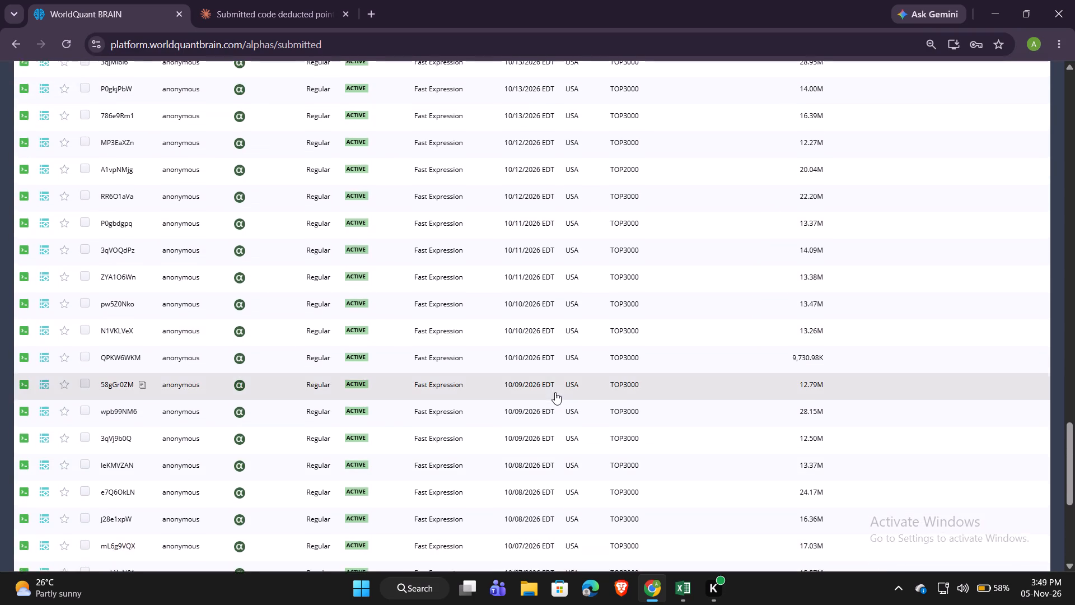
pyautogui.scroll(2, 555, 392)
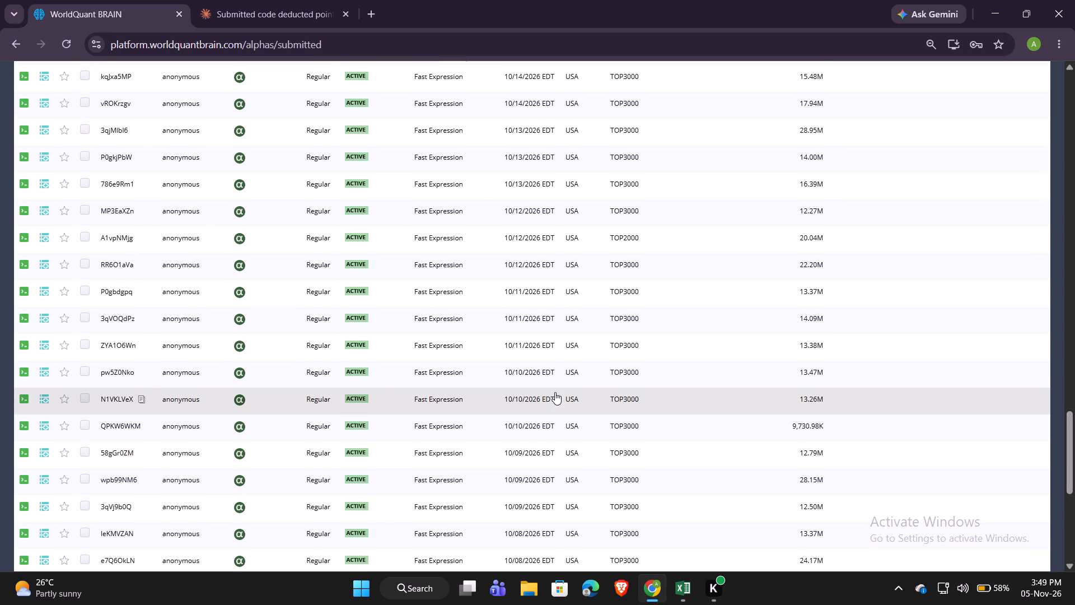
pyautogui.scroll(2, 555, 392)
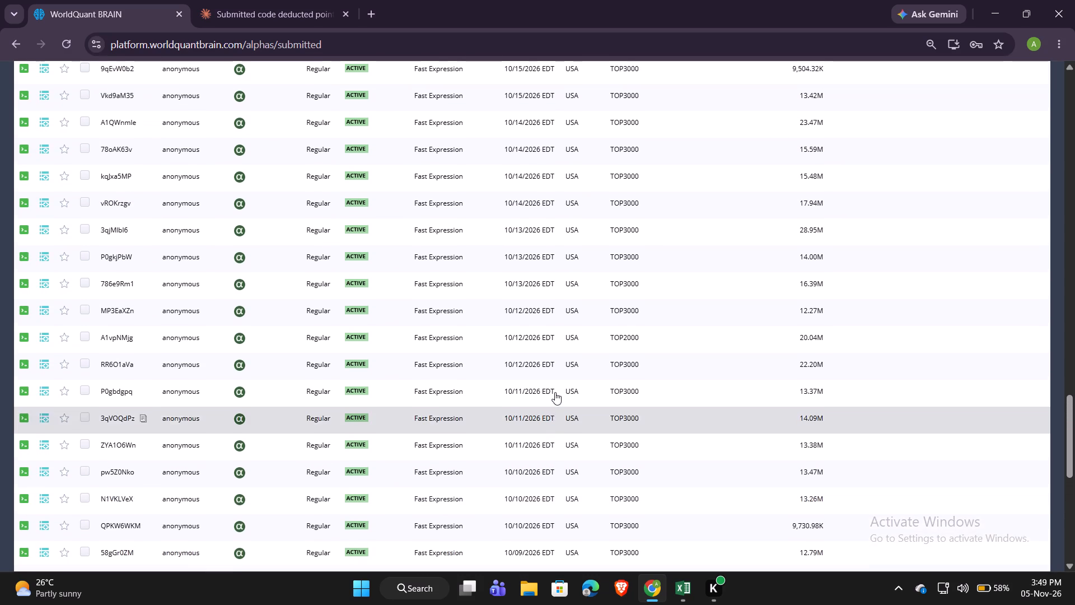
pyautogui.scroll(2, 555, 392)
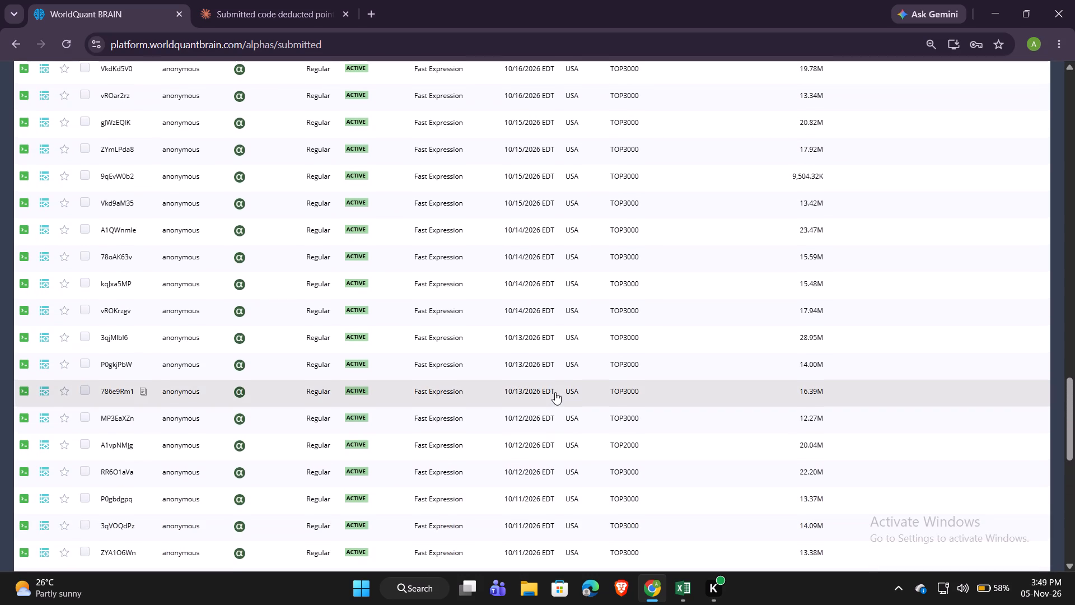
pyautogui.scroll(4, 555, 392)
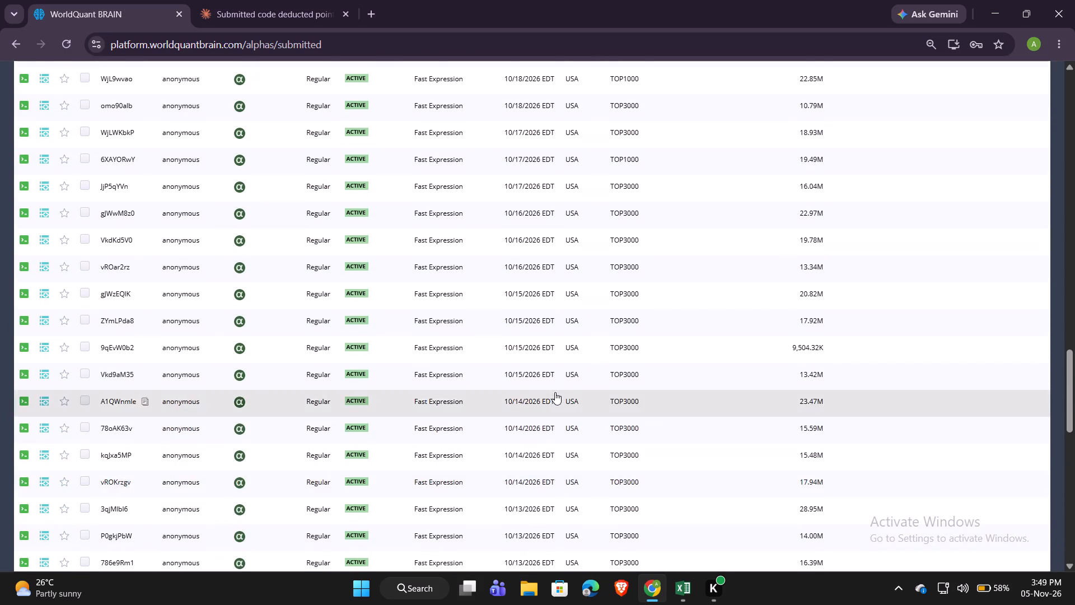
pyautogui.scroll(6, 555, 392)
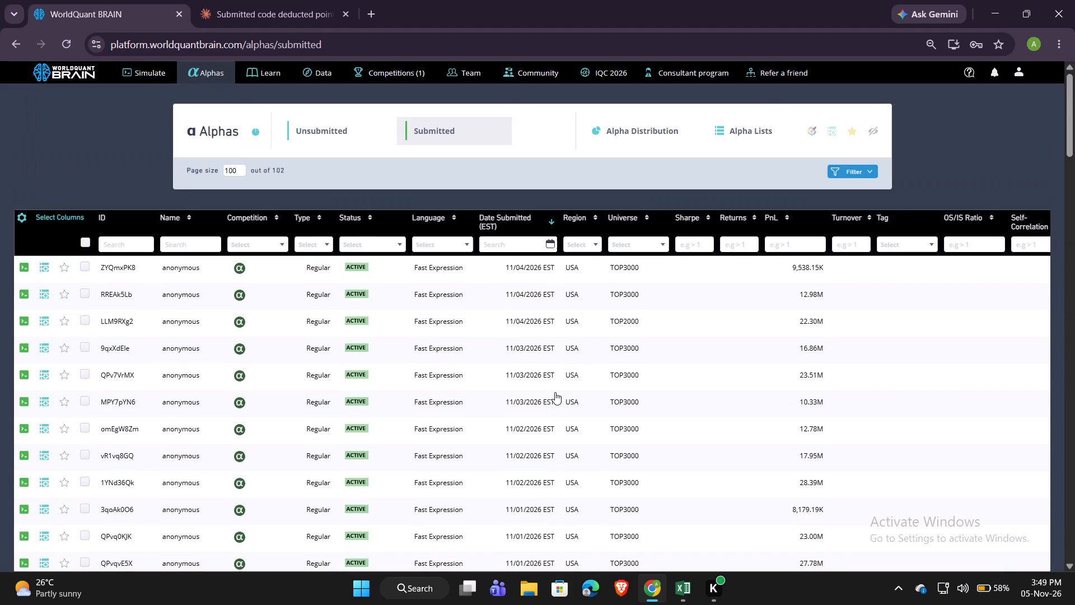
pyautogui.scroll(-5, 555, 392)
pyautogui.hscroll(-1, 555, 392)
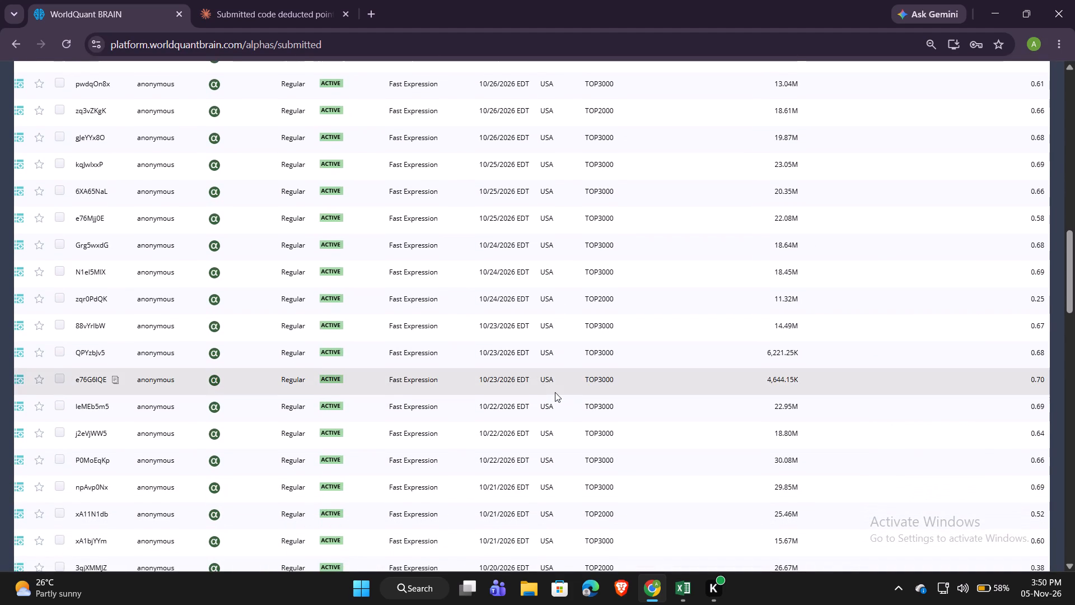
pyautogui.scroll(-4, 555, 392)
pyautogui.scroll(-2, 747, 473)
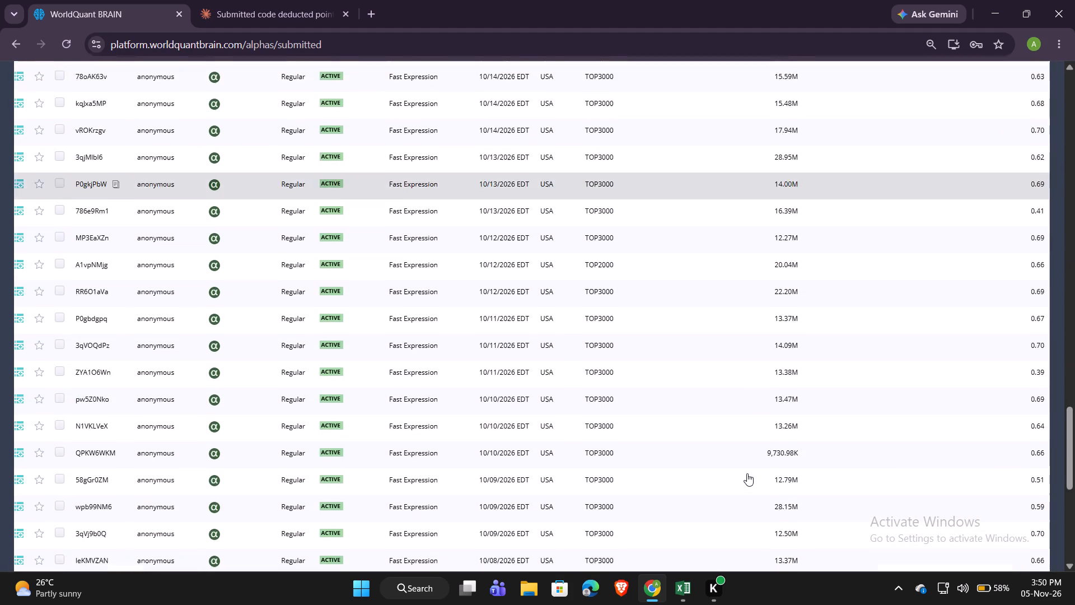
pyautogui.scroll(-3, 747, 473)
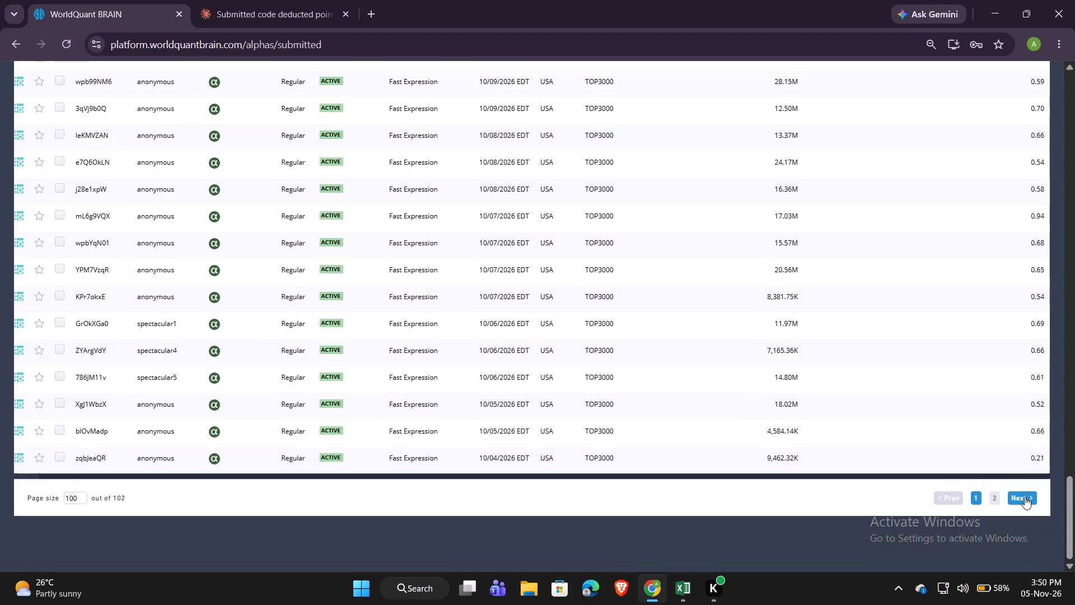
# Examine the oldest submitted alphas on page 2 of the list.
pyautogui.click(1025, 497)
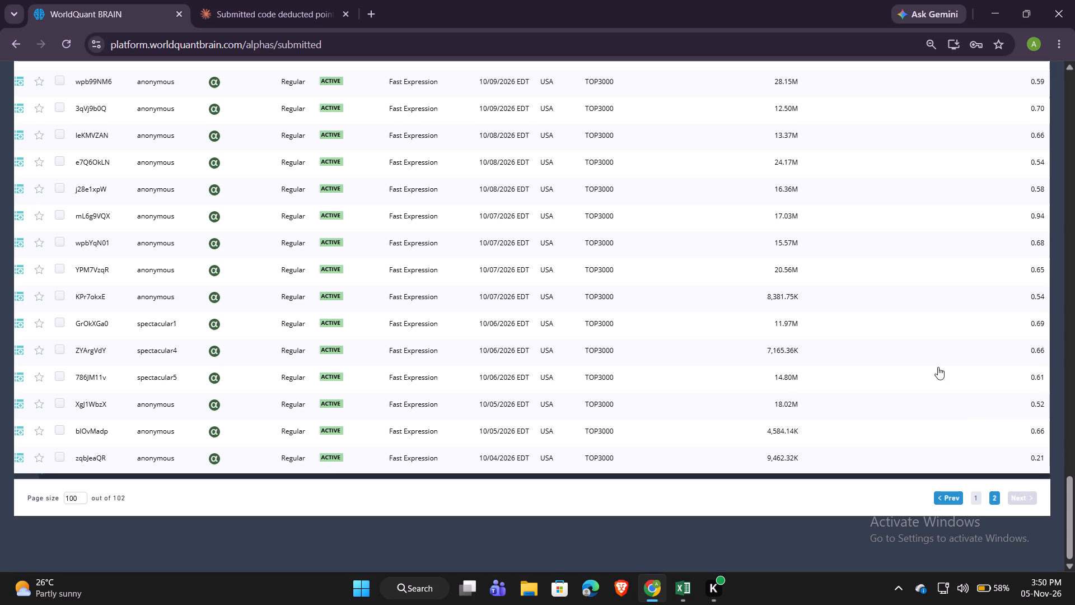
pyautogui.scroll(12, 938, 367)
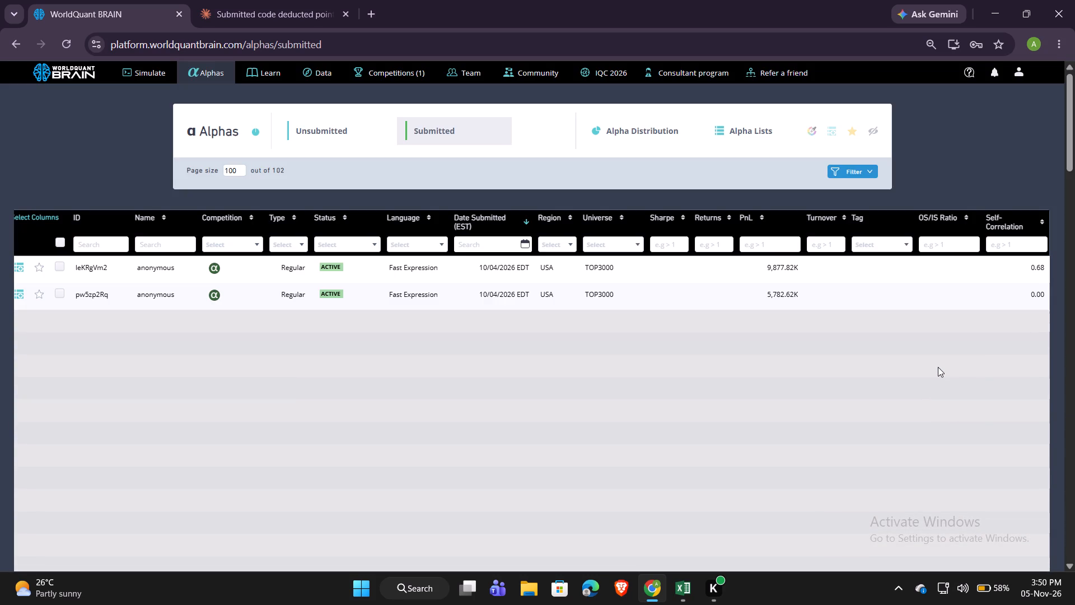
pyautogui.hscroll(3, 836, 362)
pyautogui.scroll(-2, 836, 362)
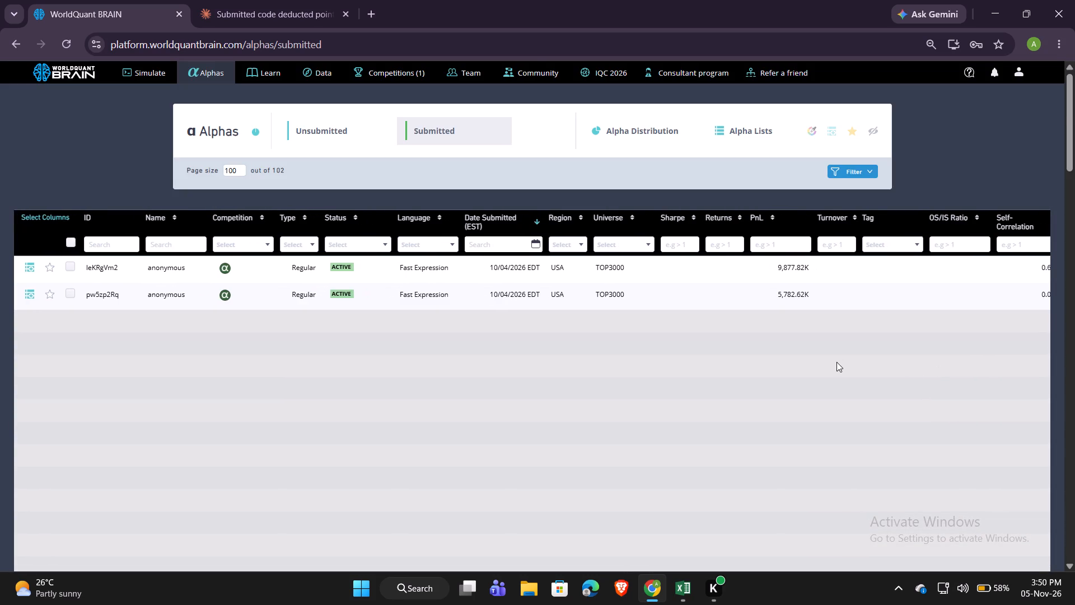
pyautogui.scroll(-4, 836, 362)
pyautogui.scroll(-2, 857, 466)
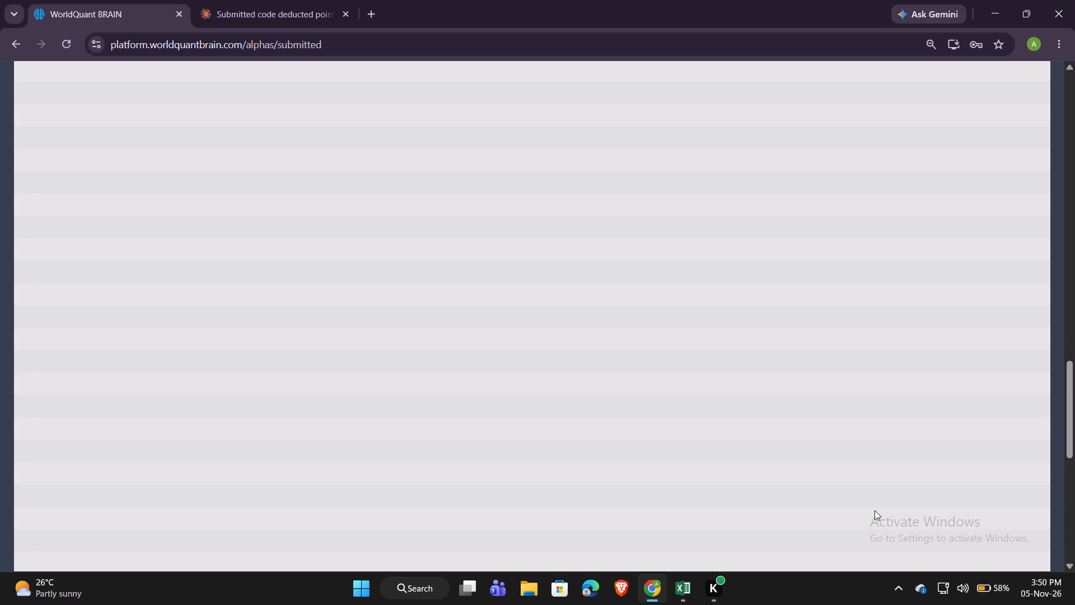
pyautogui.scroll(-6, 875, 510)
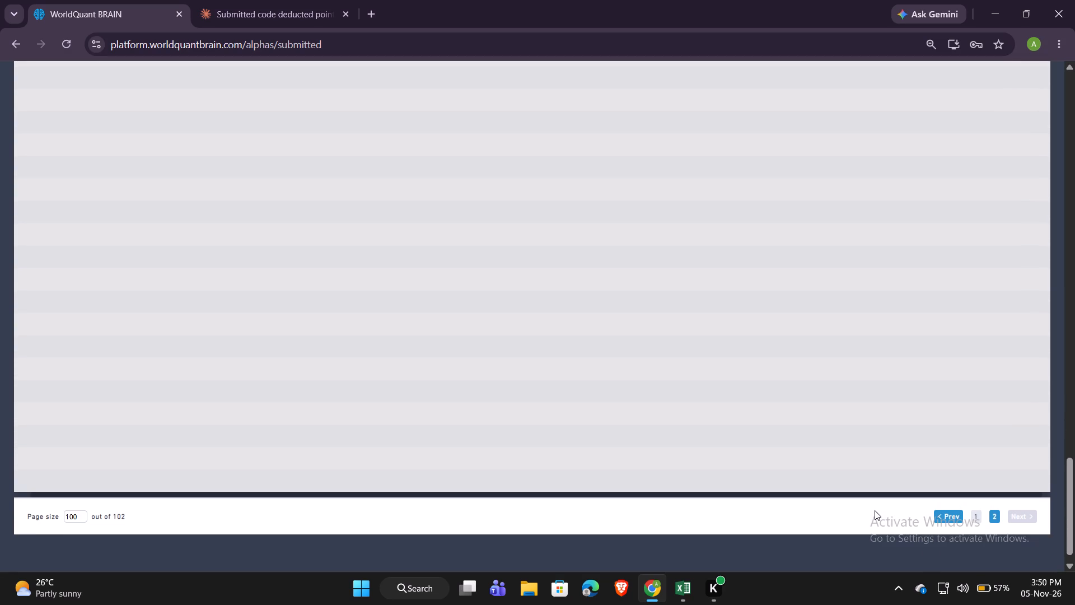
pyautogui.click(945, 500)
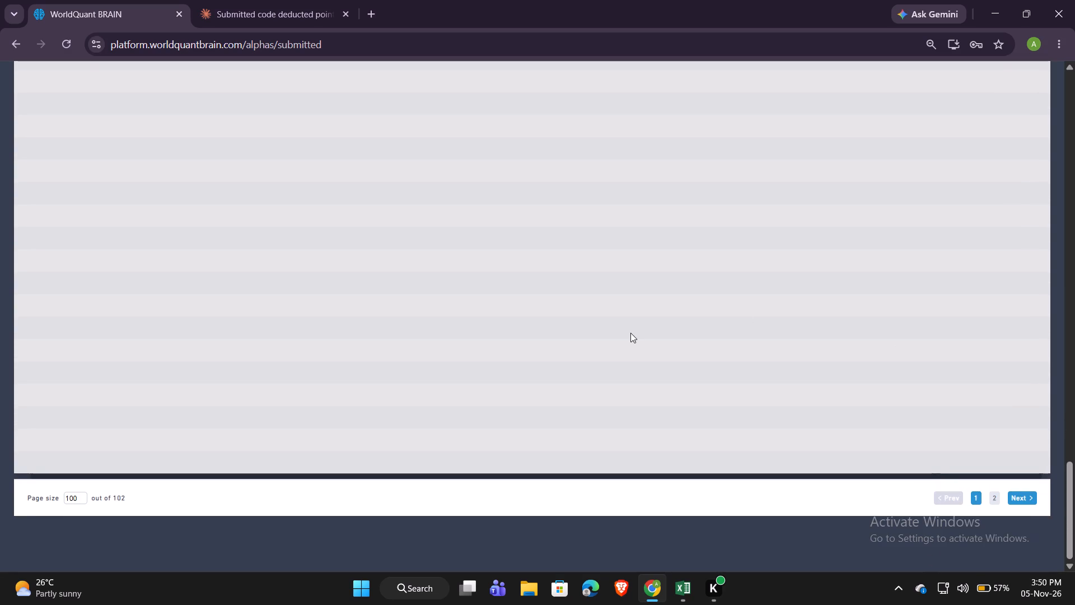
pyautogui.hscroll(1, 630, 333)
pyautogui.hscroll(-3, 630, 333)
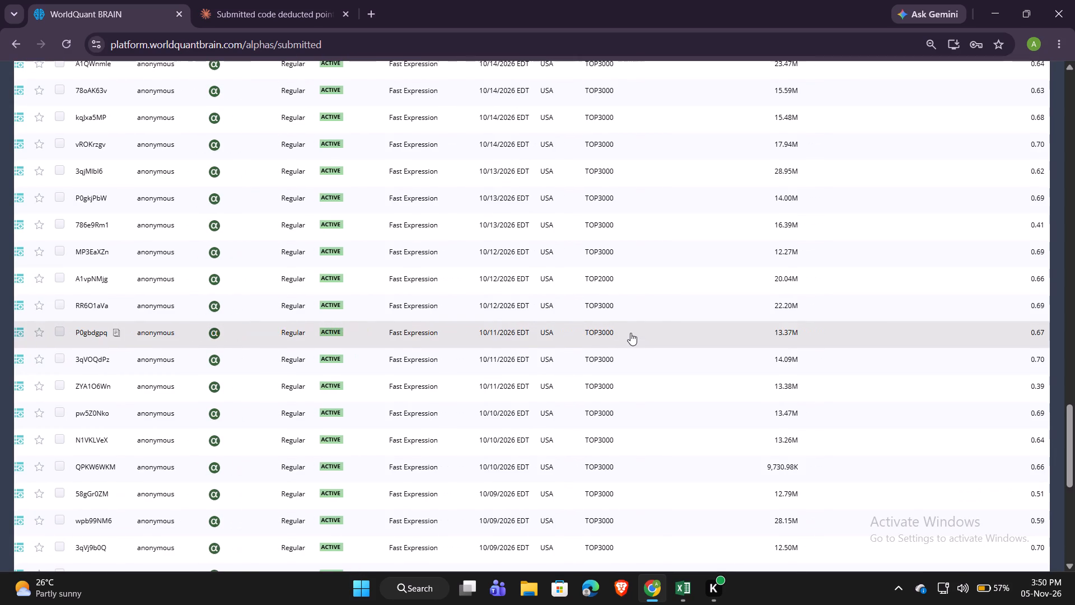
pyautogui.hscroll(-1, 630, 333)
pyautogui.scroll(-8, 630, 333)
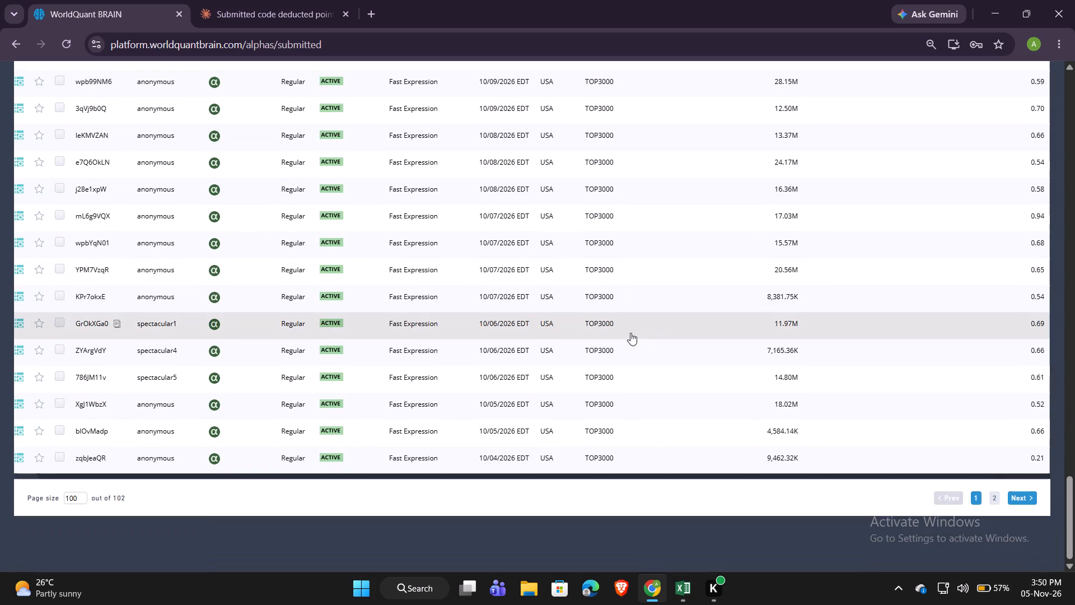
pyautogui.hscroll(-1, 600, 389)
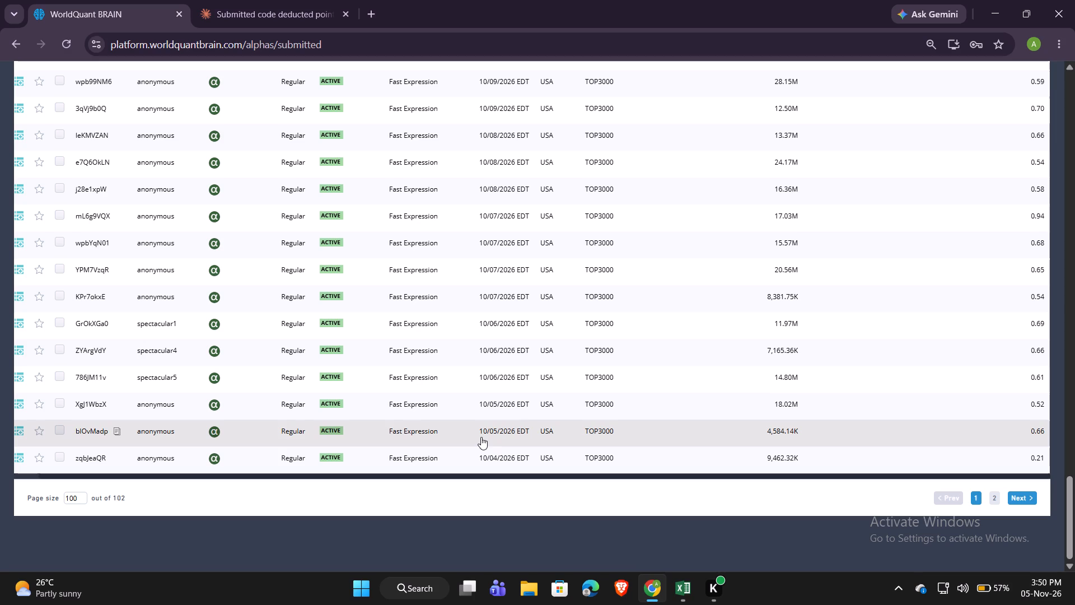
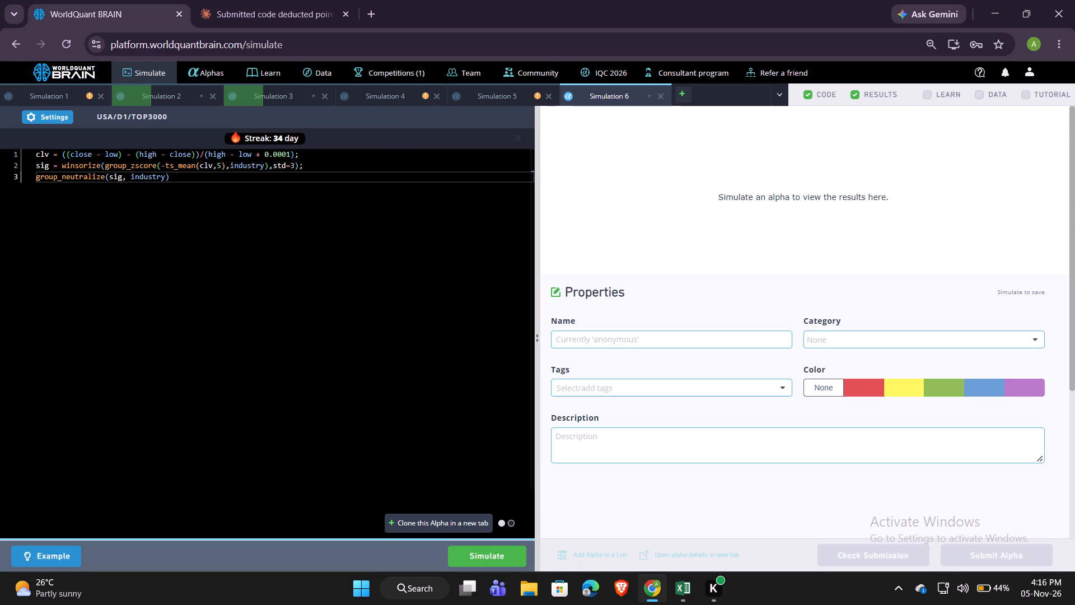
pyautogui.click(487, 560)
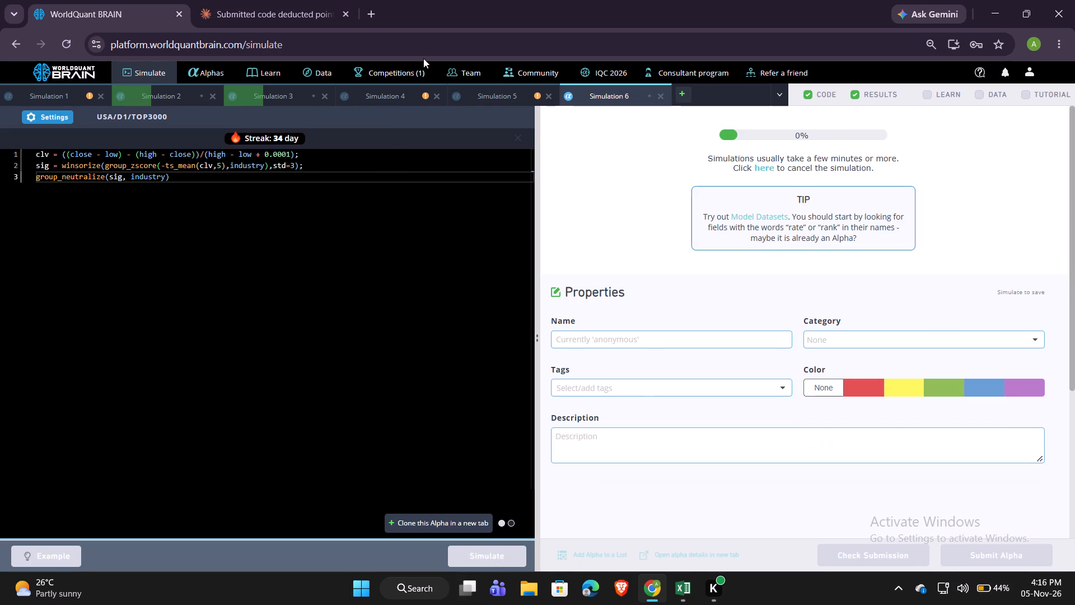
# Reveal Simulation 5's test period results and check its PnL chart, yearly summary and IS Testing Status.
pyautogui.click(463, 91)
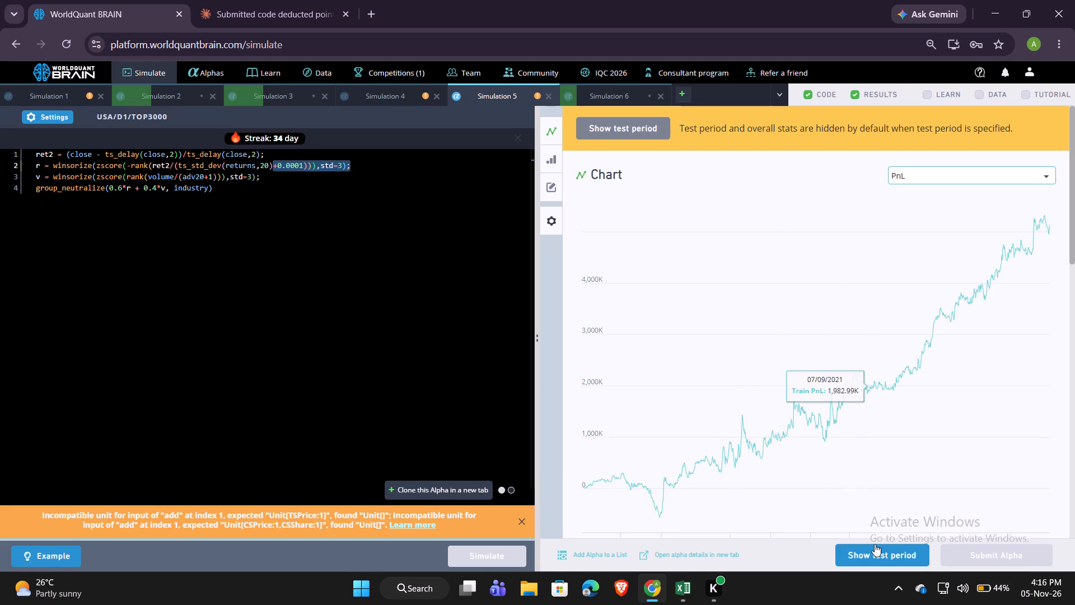
pyautogui.click(875, 544)
pyautogui.scroll(-2, 949, 357)
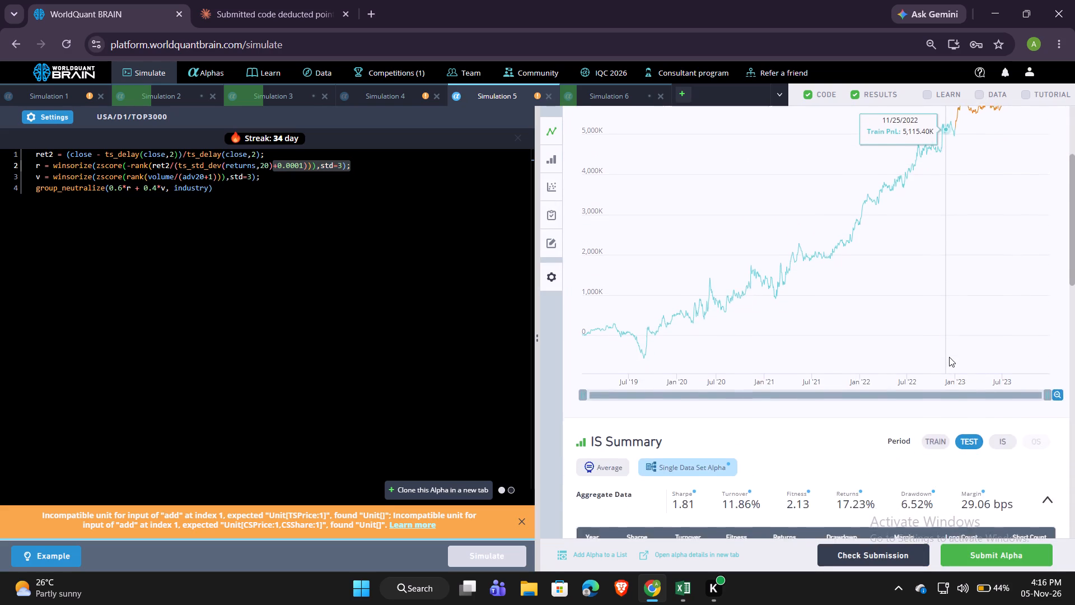
pyautogui.scroll(2, 949, 357)
pyautogui.scroll(-2, 934, 307)
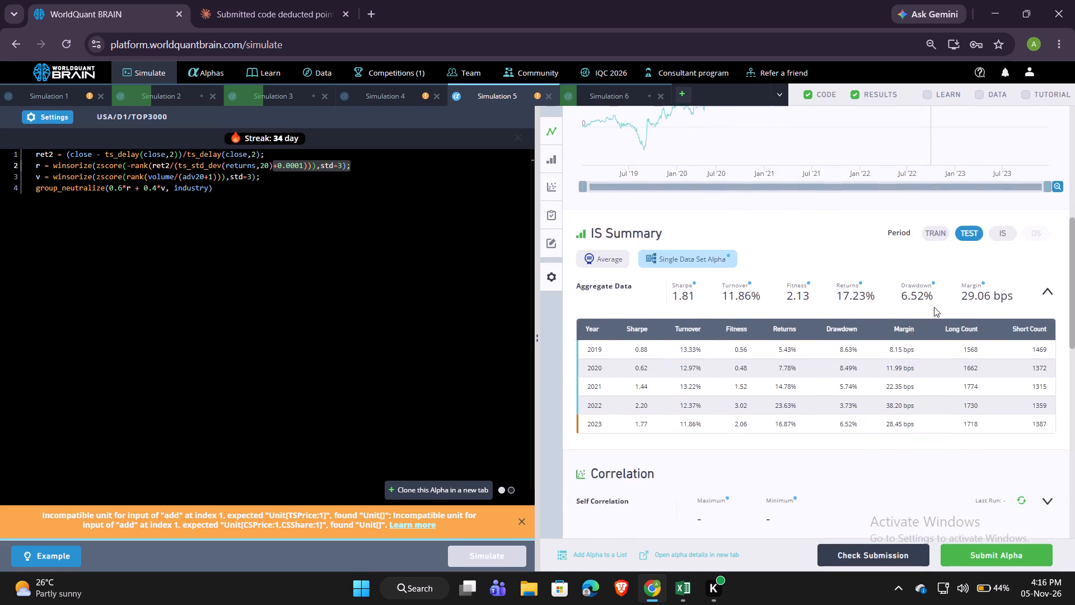
pyautogui.scroll(-2, 934, 307)
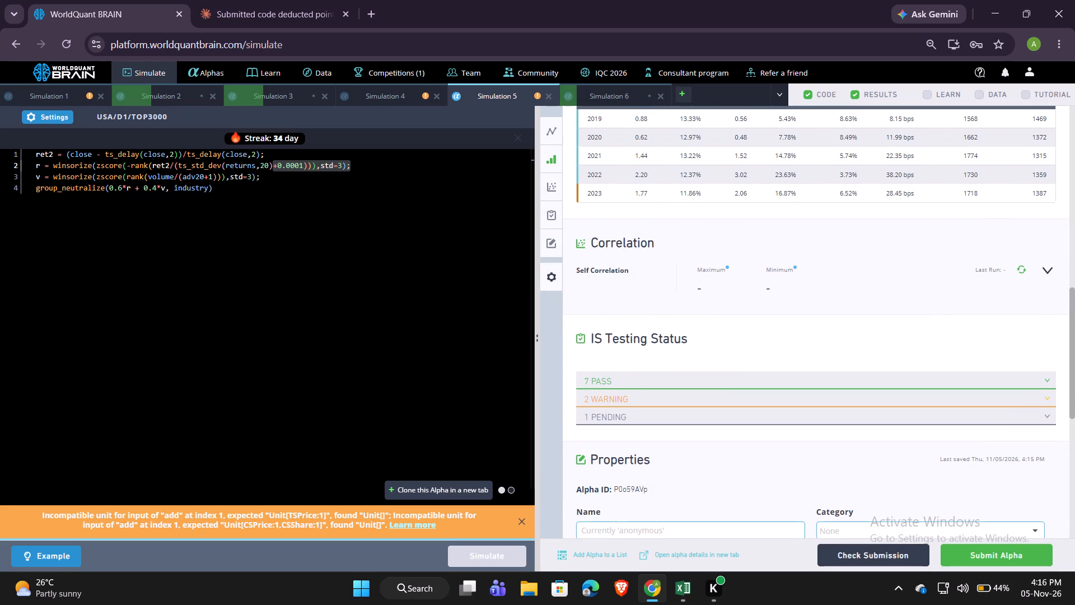
# Set Simulation 5's universe to TOP2000, apply the settings and rerun the simulation.
pyautogui.click(54, 122)
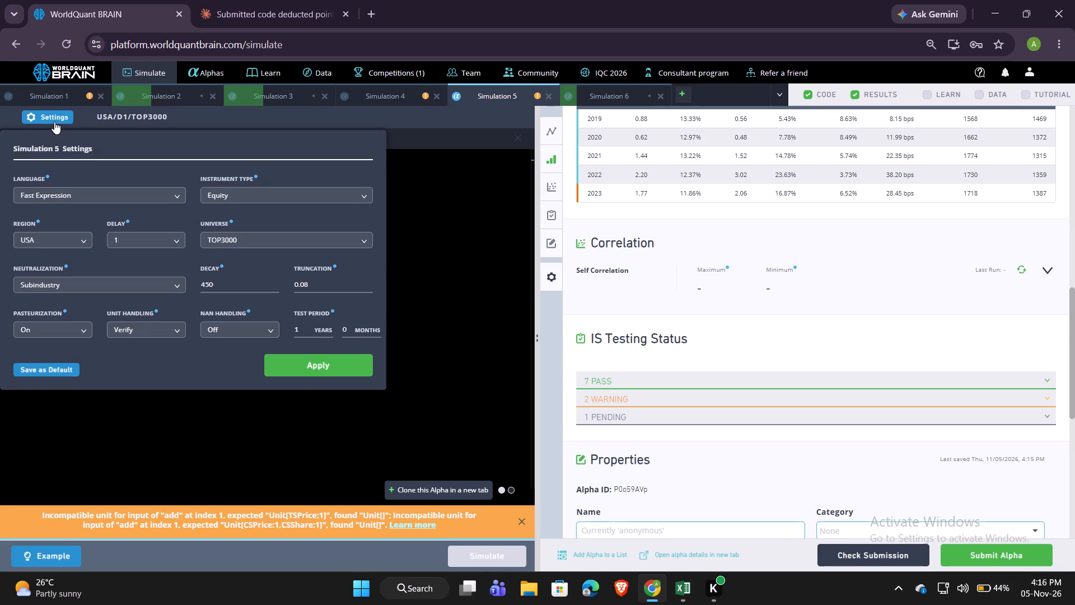
pyautogui.click(51, 117)
pyautogui.scroll(6, 764, 277)
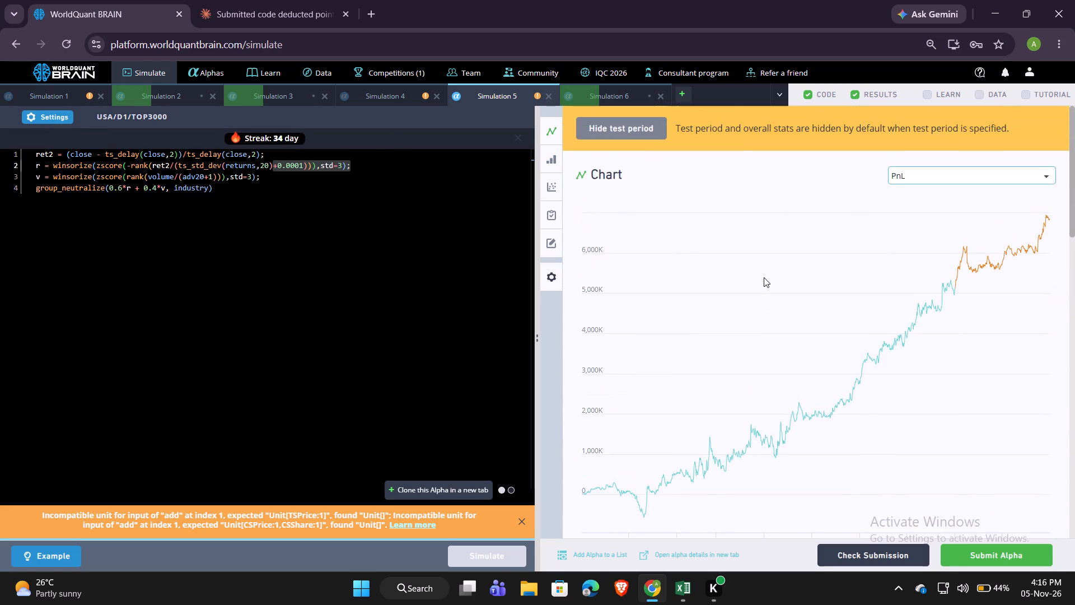
pyautogui.scroll(-2, 764, 277)
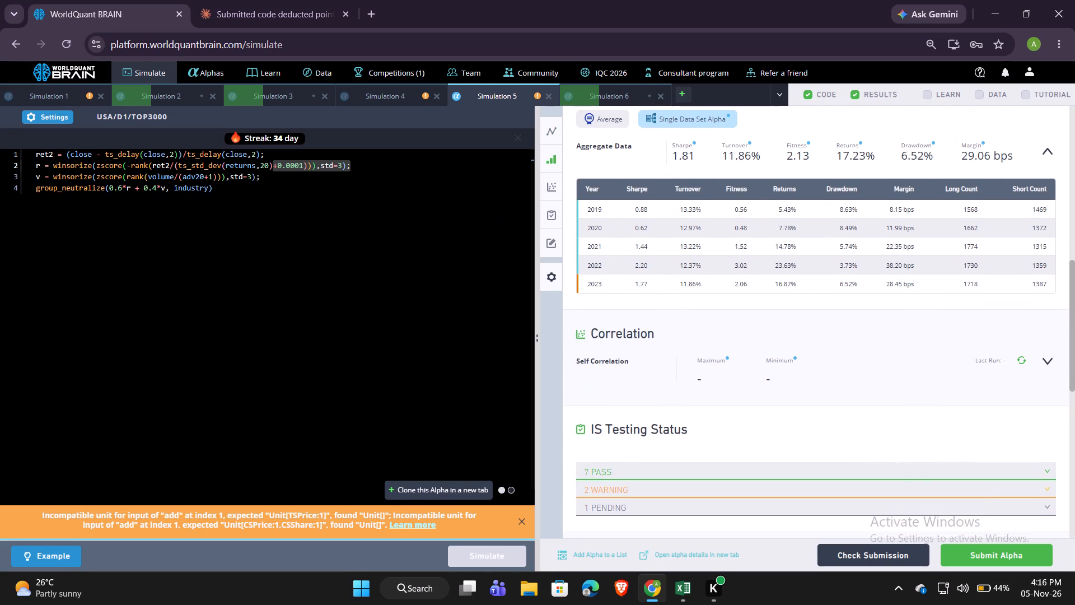
pyautogui.click(66, 119)
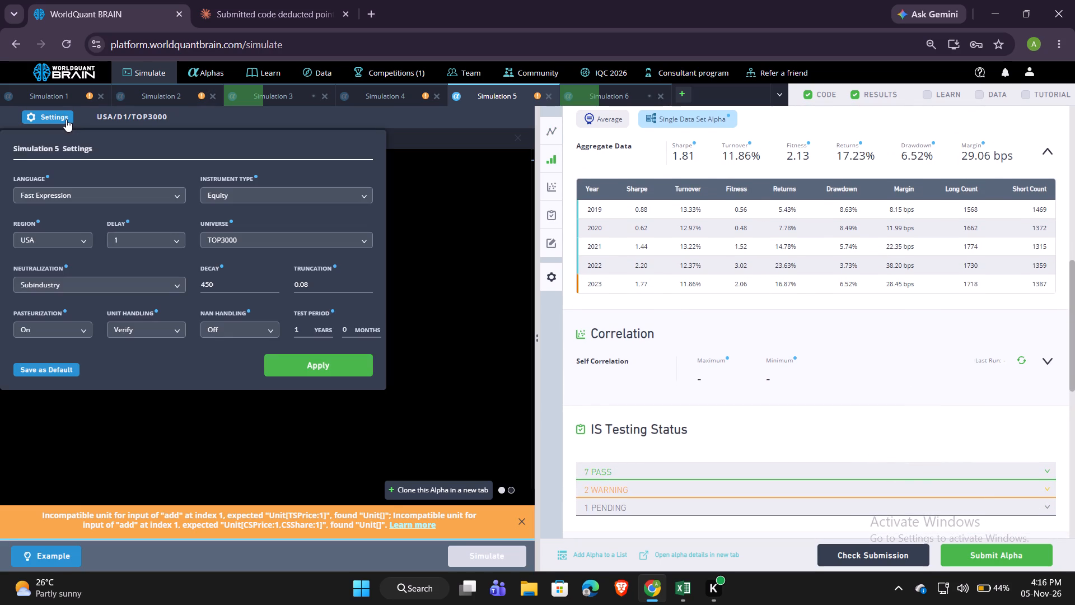
pyautogui.click(328, 237)
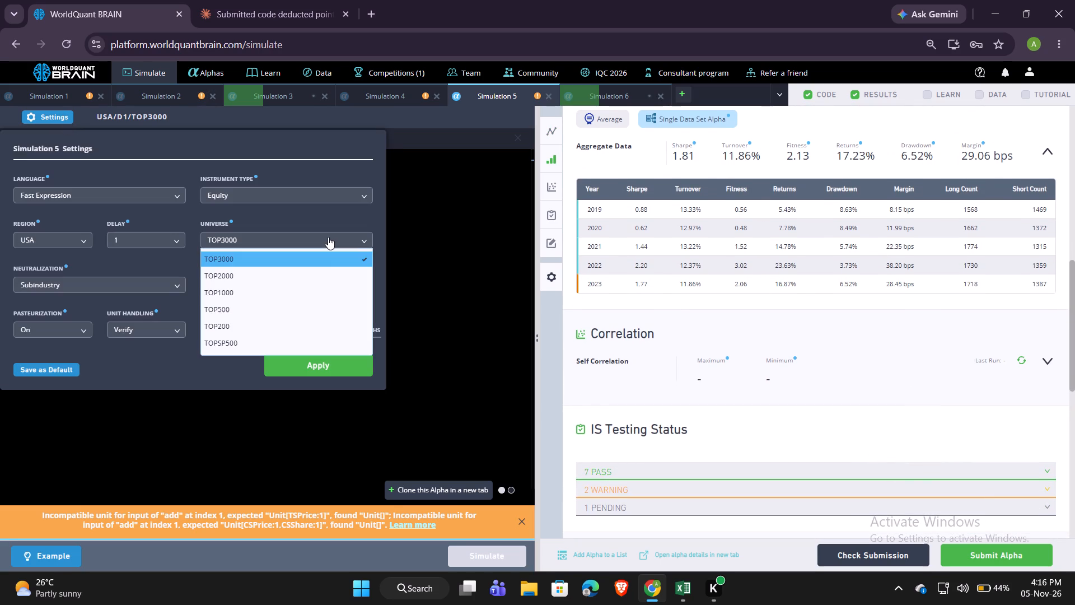
pyautogui.click(271, 278)
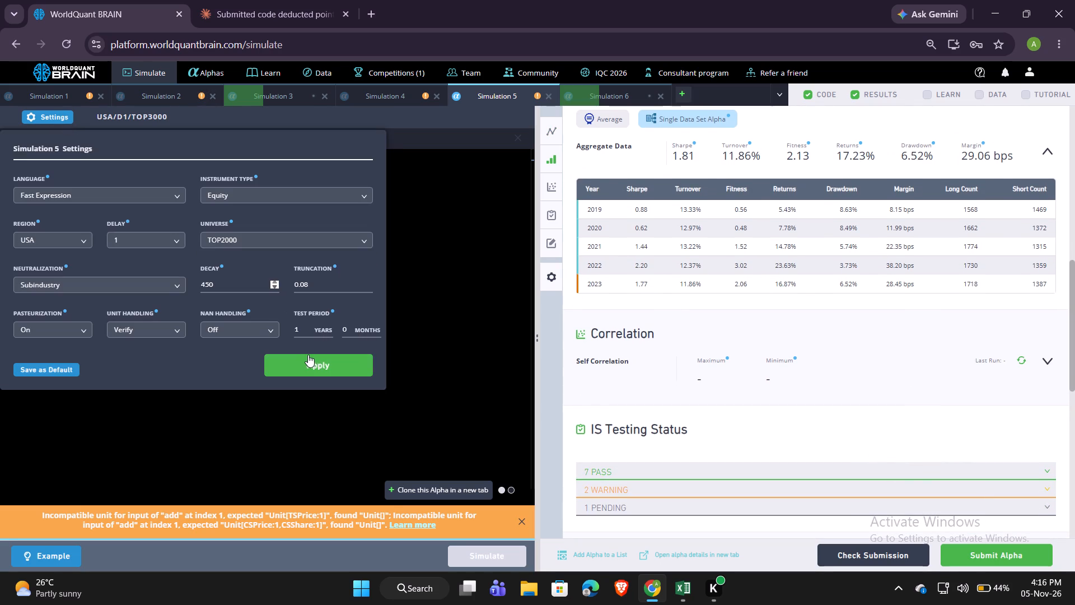
pyautogui.click(309, 362)
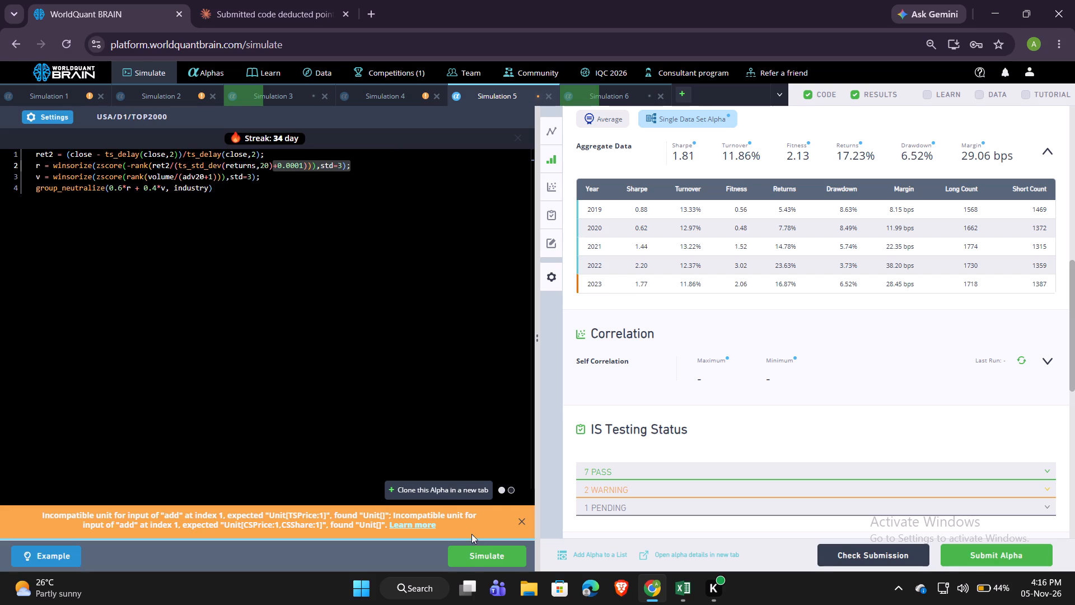
pyautogui.click(475, 555)
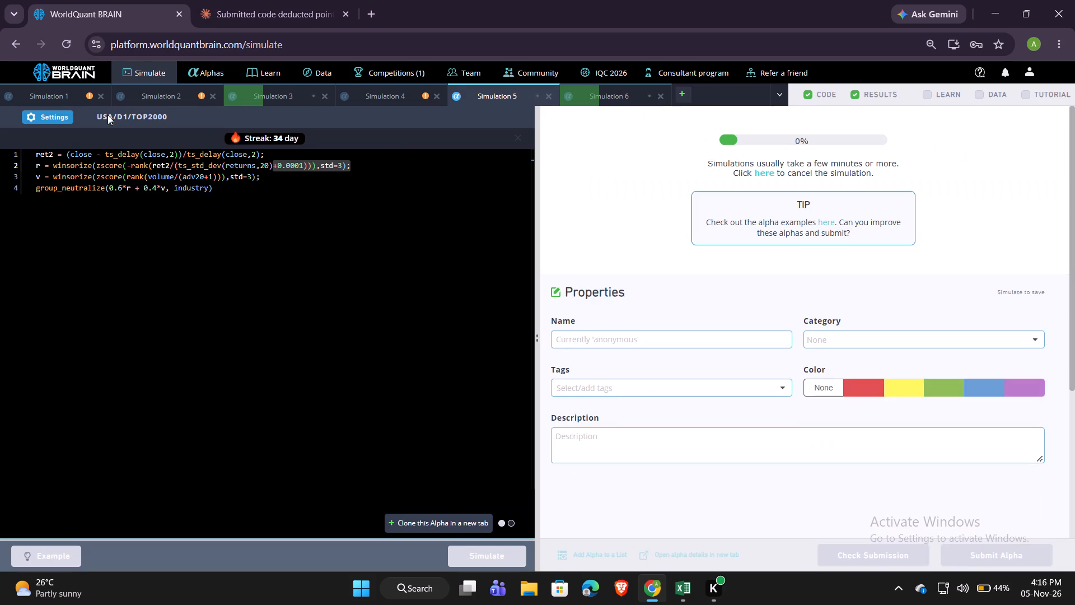
# Name Simulation 5's alpha CLONE1 in its properties.
pyautogui.click(51, 89)
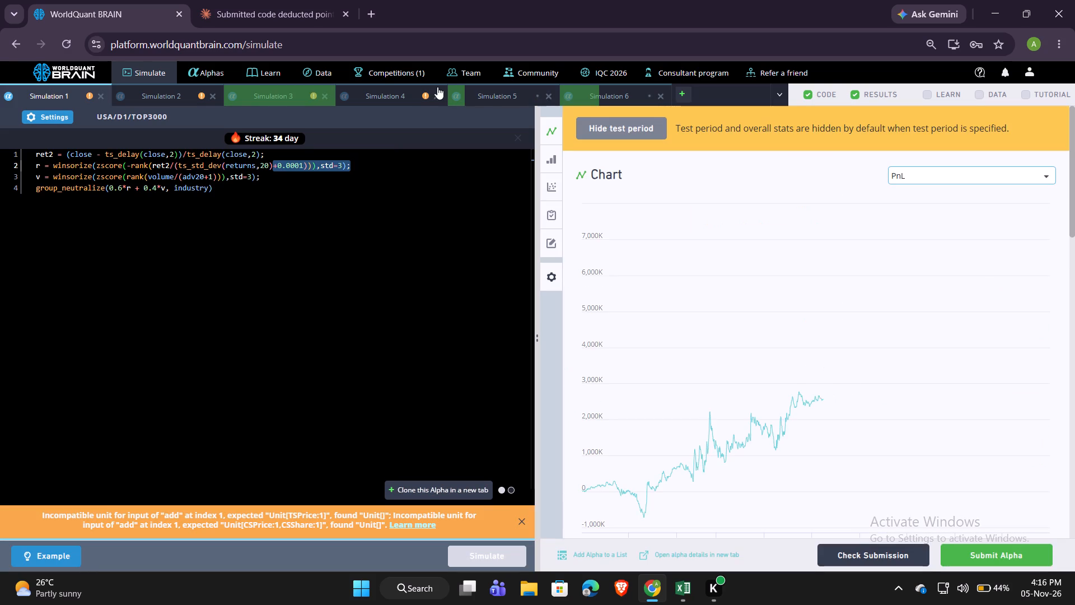
pyautogui.click(485, 100)
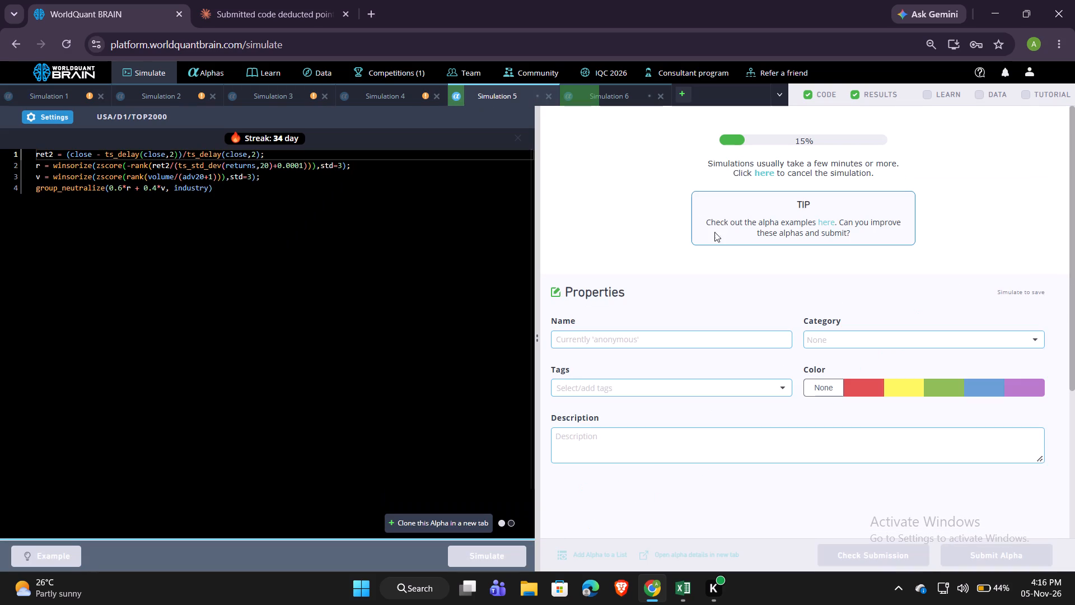
pyautogui.click(678, 342)
pyautogui.write('CLONE1')
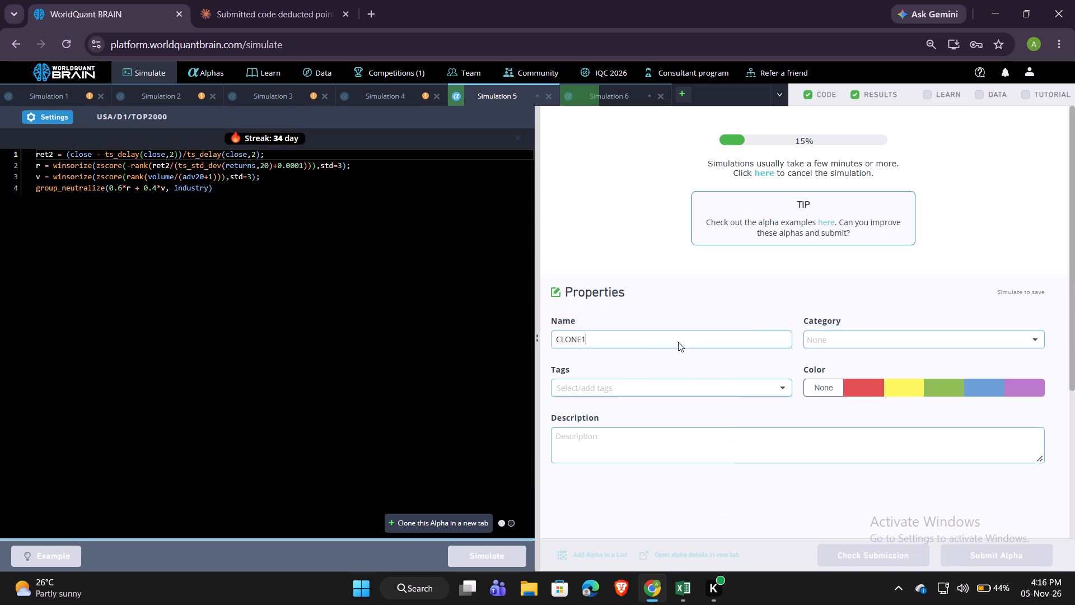
# Name Simulation 1's alpha NUMBER1 in its properties.
pyautogui.click(78, 97)
pyautogui.scroll(-2, 643, 318)
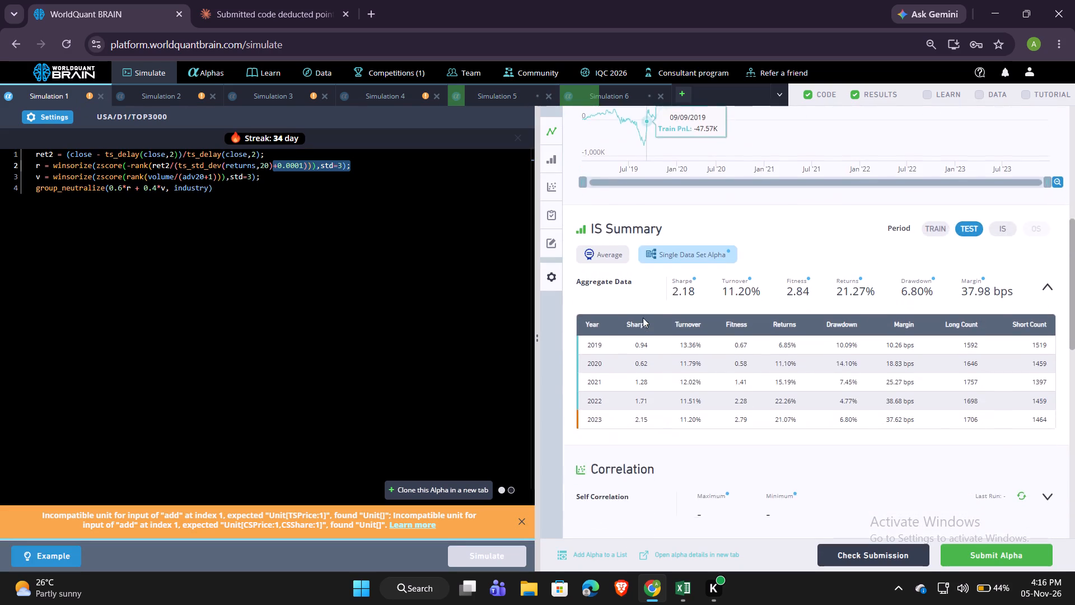
pyautogui.scroll(-2, 643, 318)
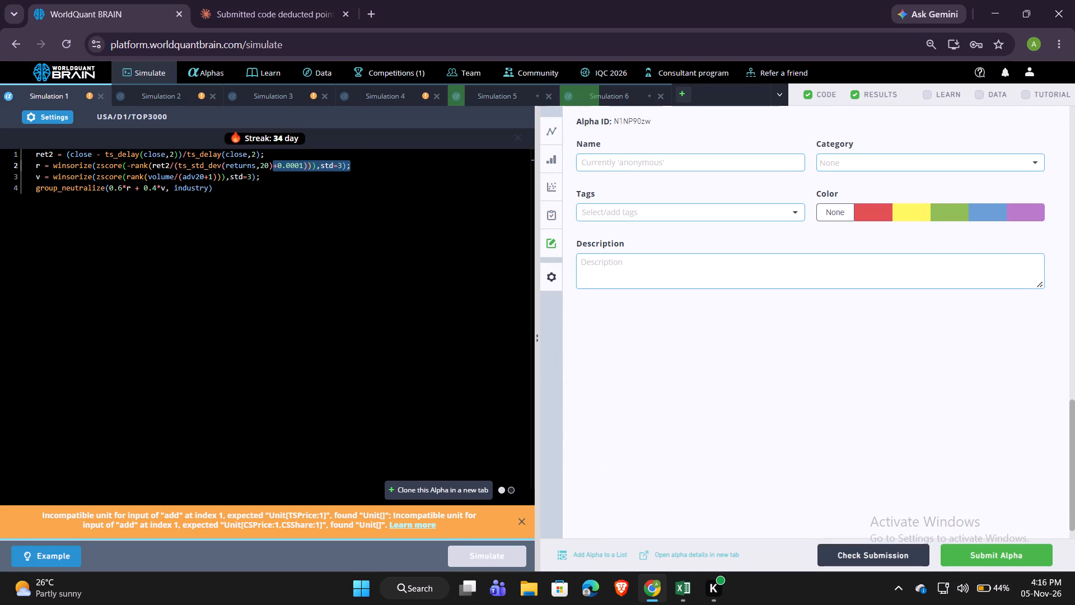
pyautogui.click(615, 159)
pyautogui.write('NUMBER1')
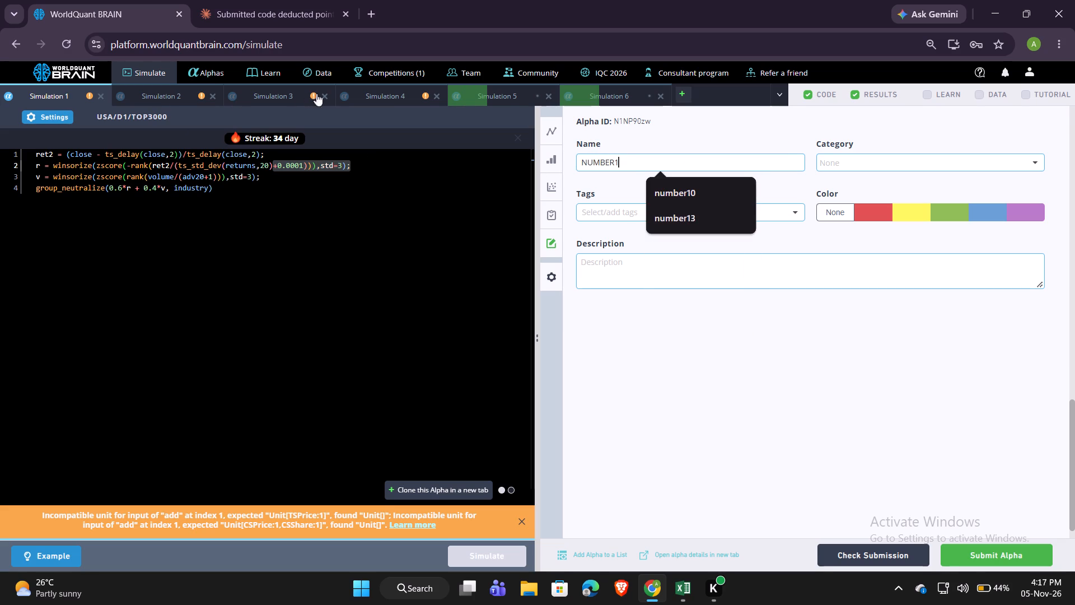
# Look over Simulation 4's summary and name its alpha SUBMIT1 in its properties.
pyautogui.click(421, 98)
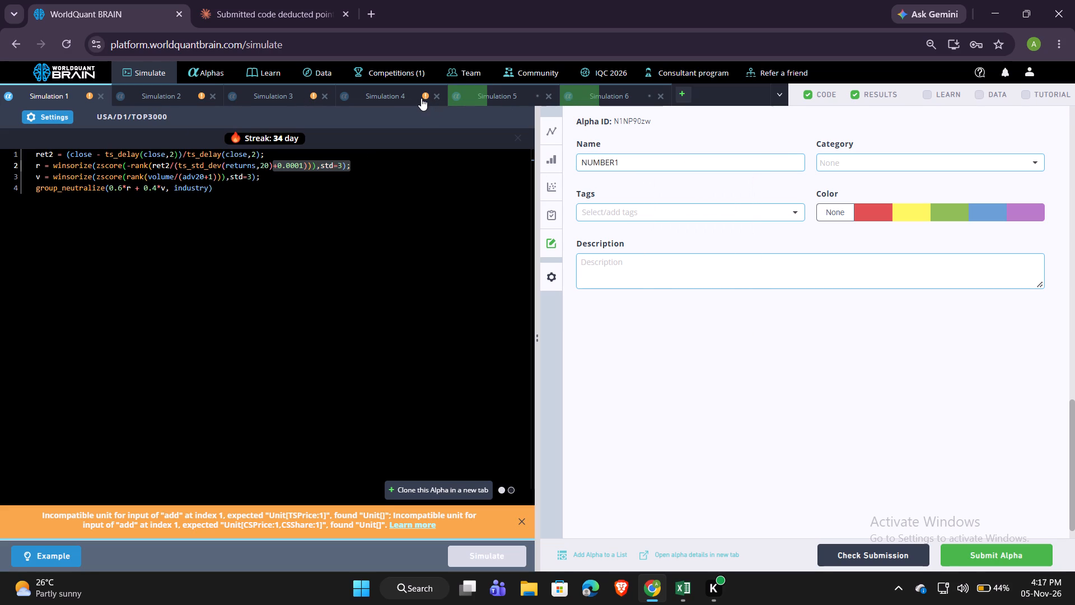
pyautogui.scroll(2, 733, 363)
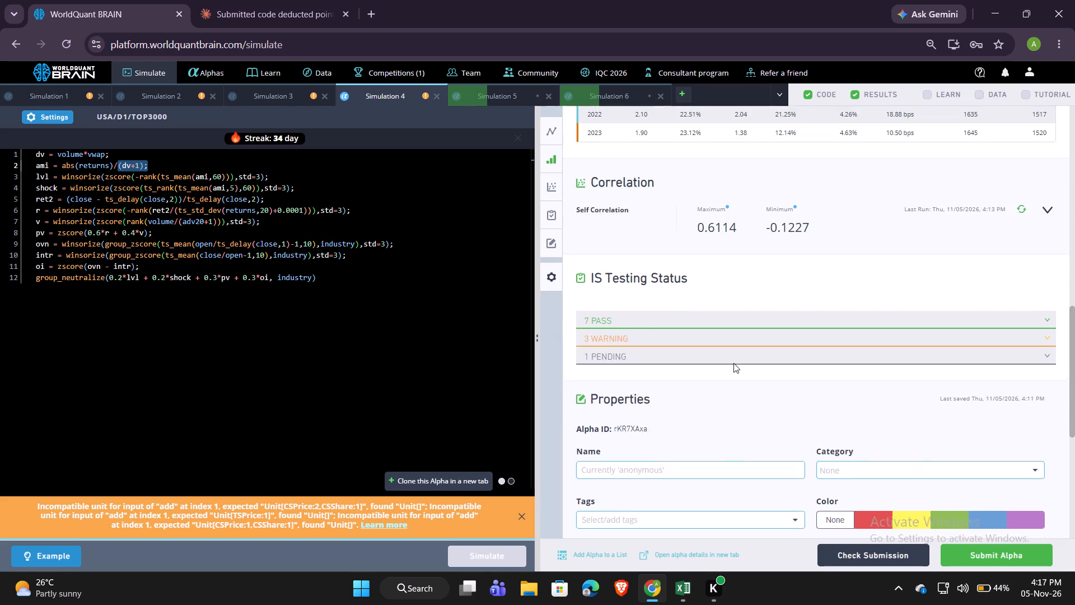
pyautogui.scroll(5, 733, 363)
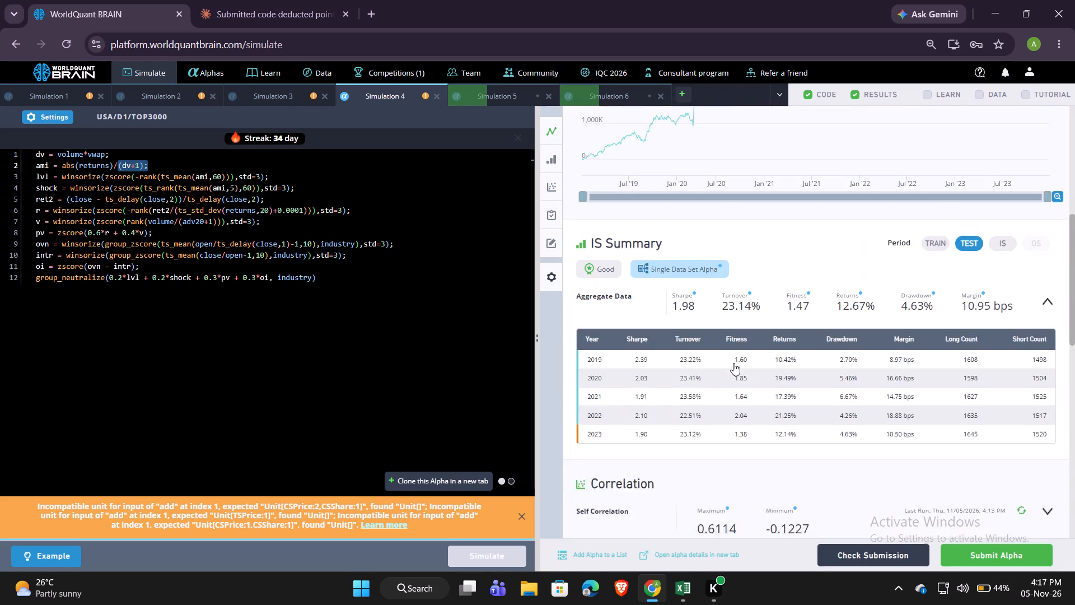
pyautogui.scroll(1, 733, 363)
pyautogui.scroll(-3, 733, 363)
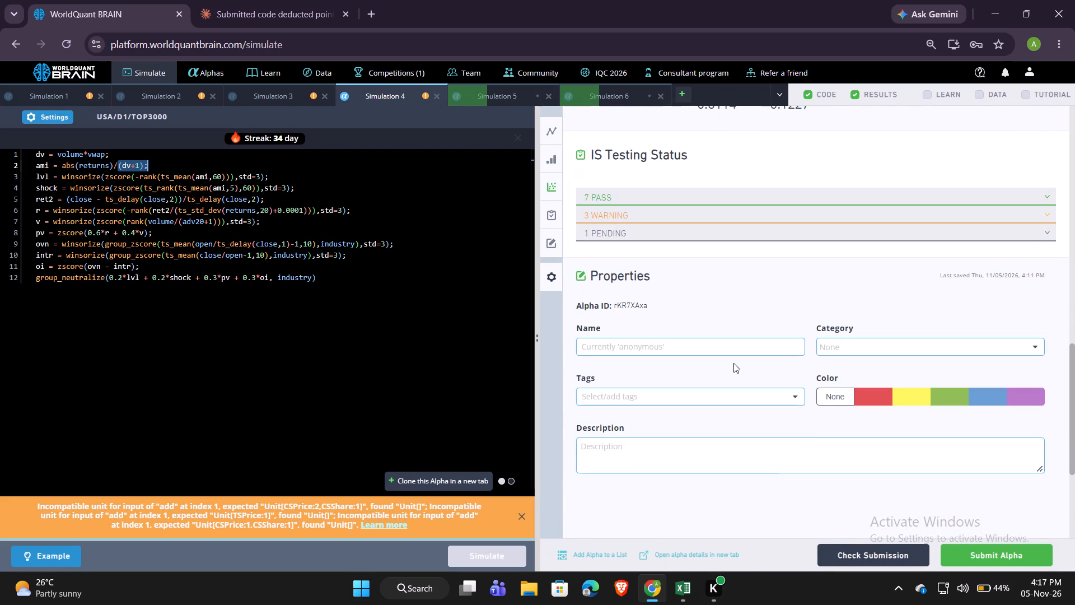
pyautogui.click(685, 343)
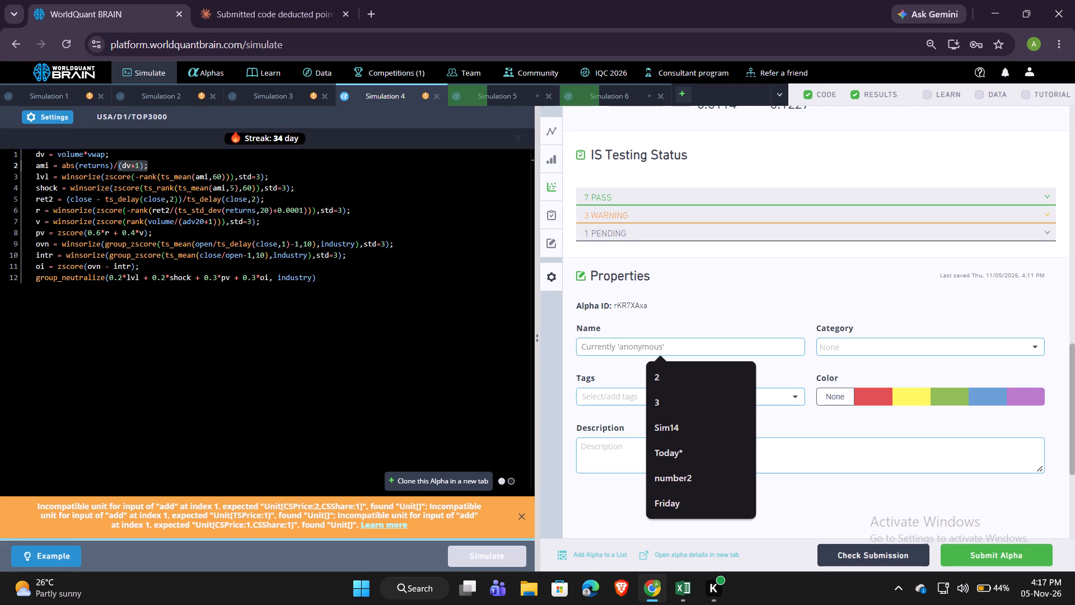
pyautogui.write('SUBMIT1')
pyautogui.click(448, 281)
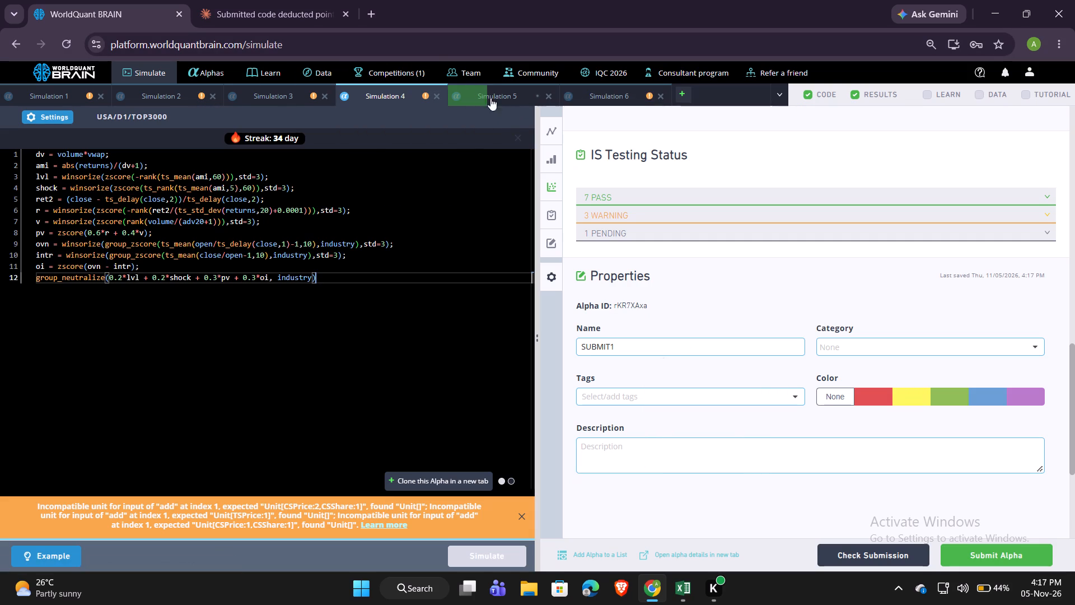
# Reveal Simulation 2's test period results, run its self-correlation check and expand the passes and warnings under IS Testing Status.
pyautogui.click(167, 101)
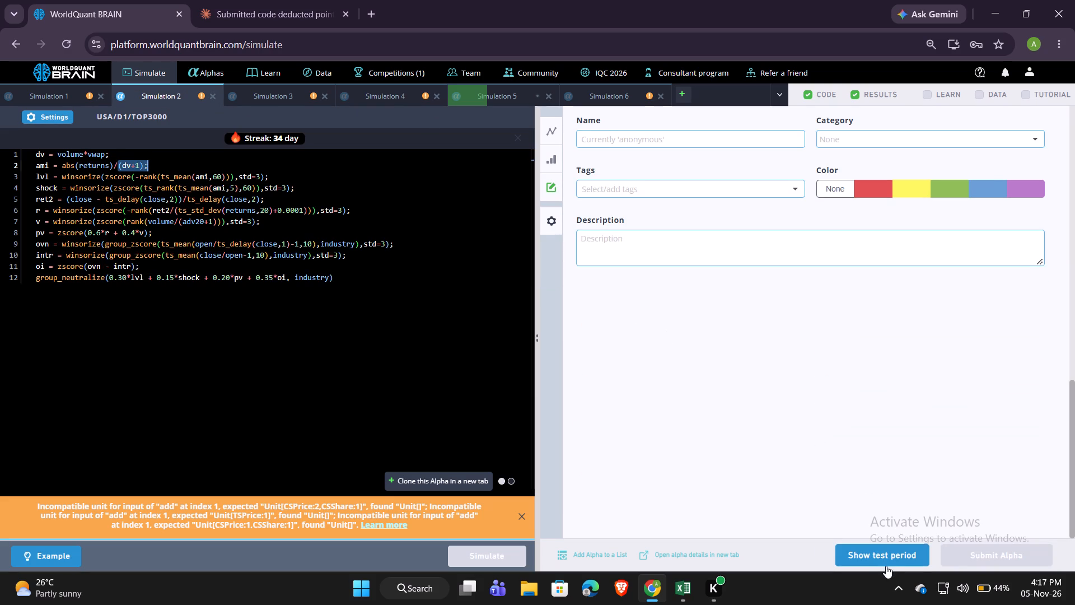
pyautogui.click(886, 566)
pyautogui.scroll(3, 820, 287)
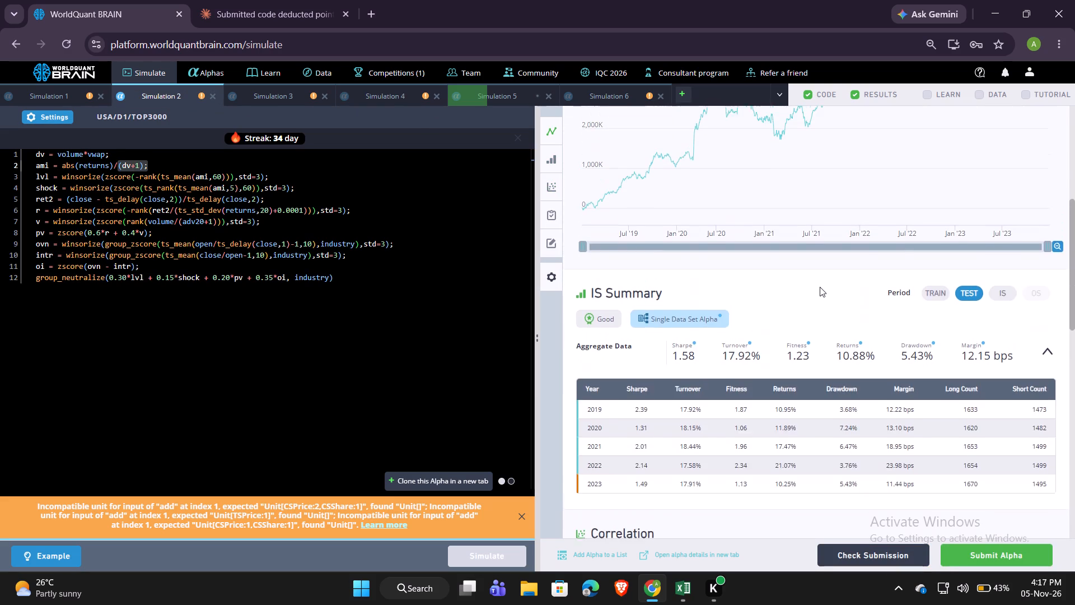
pyautogui.scroll(5, 820, 287)
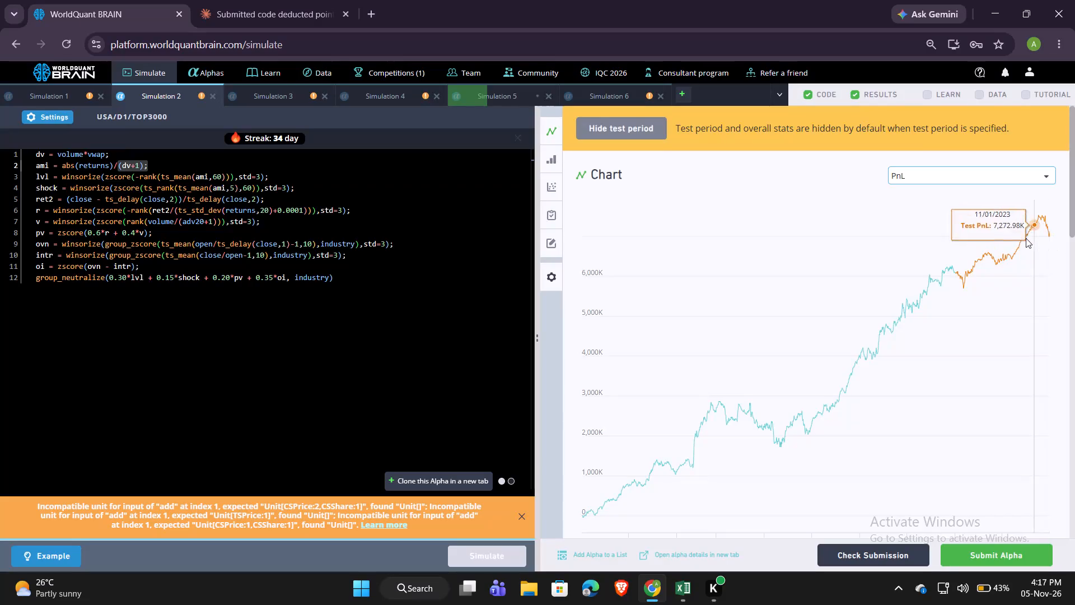
pyautogui.scroll(-3, 964, 226)
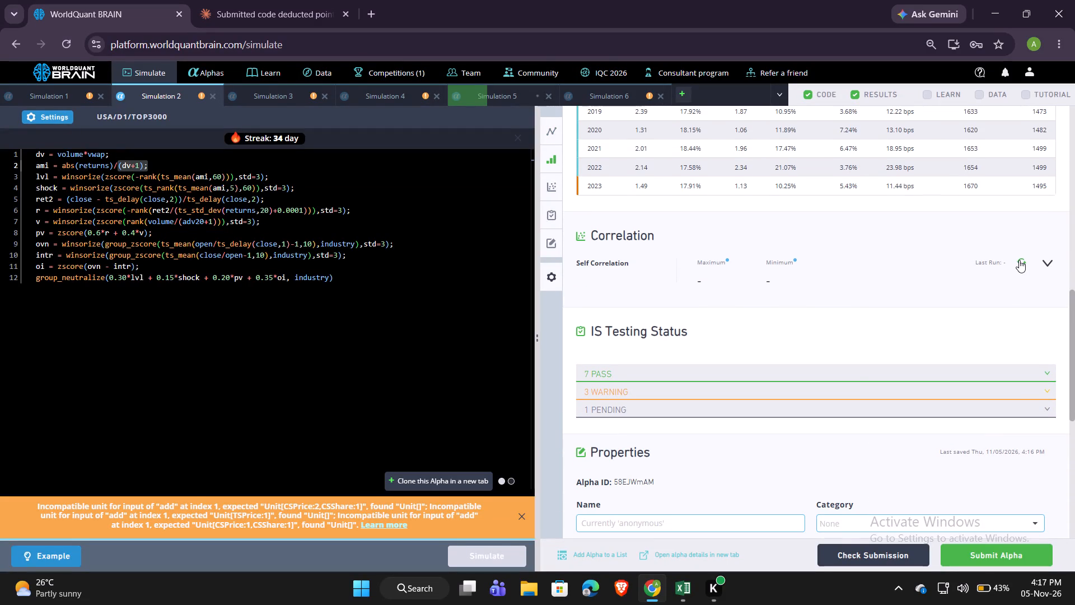
pyautogui.click(1019, 260)
pyautogui.click(909, 371)
pyautogui.scroll(-1, 909, 371)
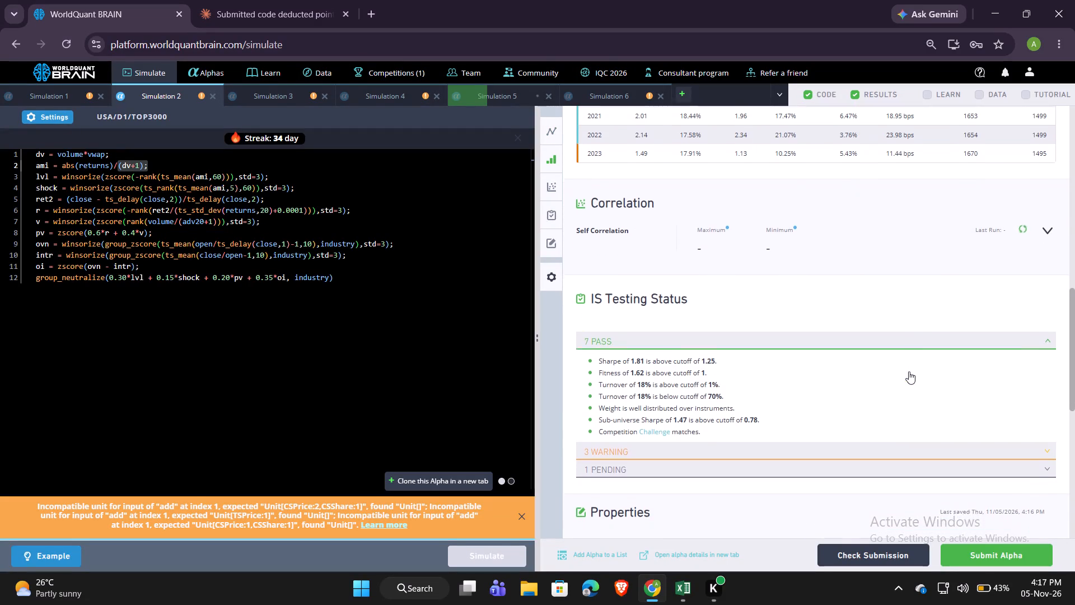
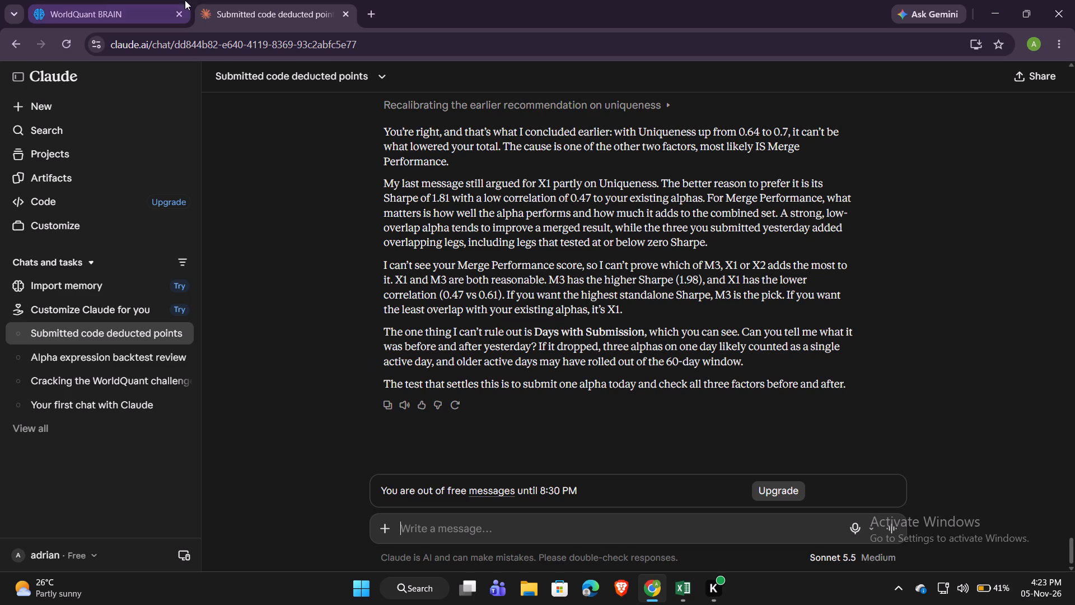
# Return to WorldQuant BRAIN and examine Simulation 1's PnL chart, IS summary, correlation and testing status.
pyautogui.click(101, 0)
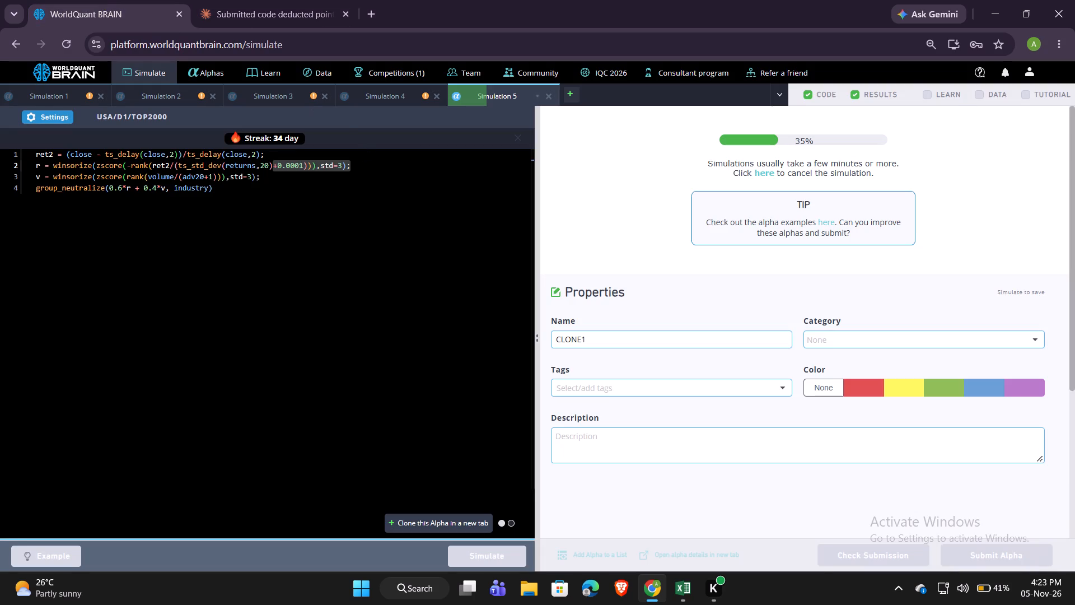
pyautogui.click(62, 93)
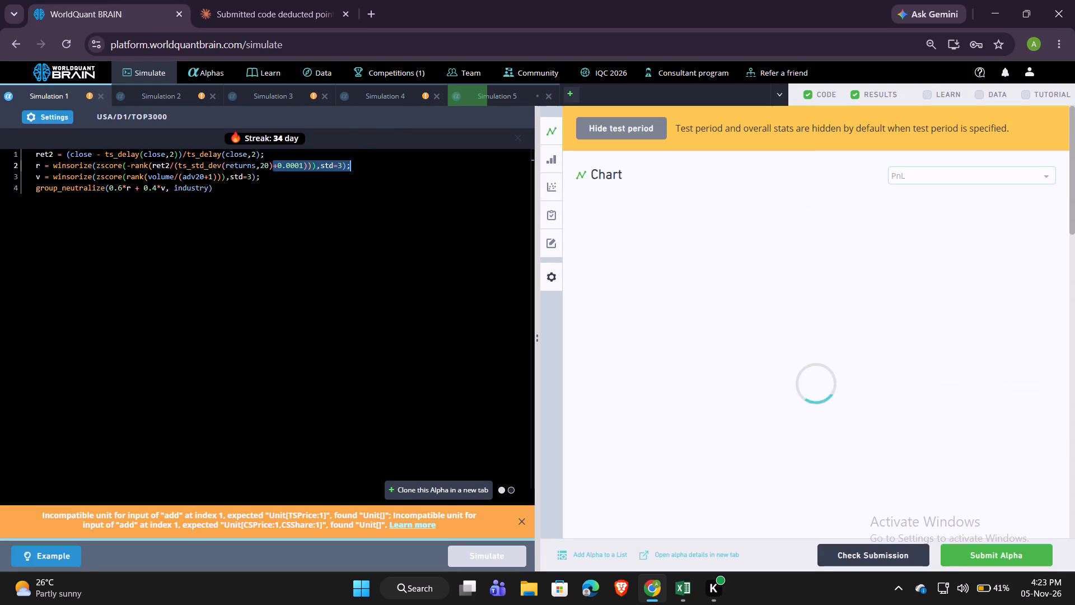
pyautogui.scroll(-2, 826, 383)
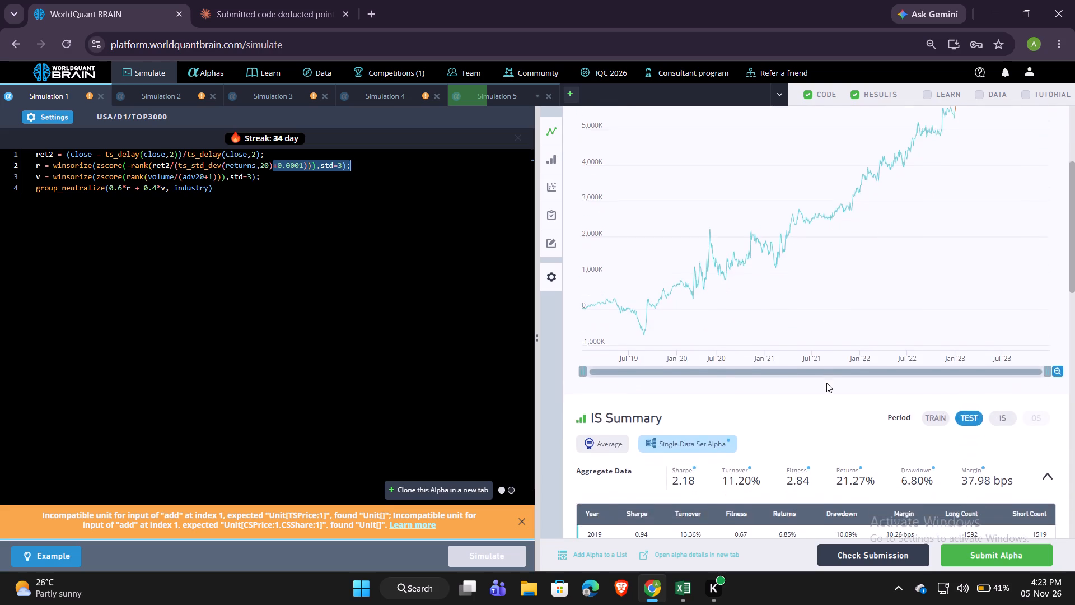
pyautogui.scroll(1, 826, 383)
pyautogui.scroll(-2, 826, 383)
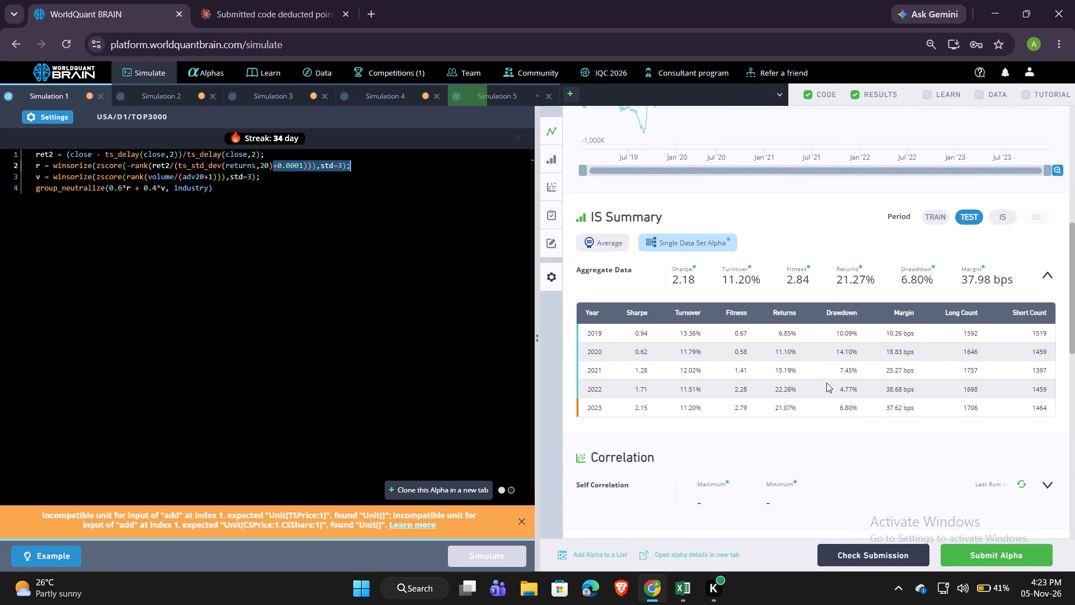
pyautogui.scroll(-3, 826, 383)
pyautogui.scroll(2, 826, 383)
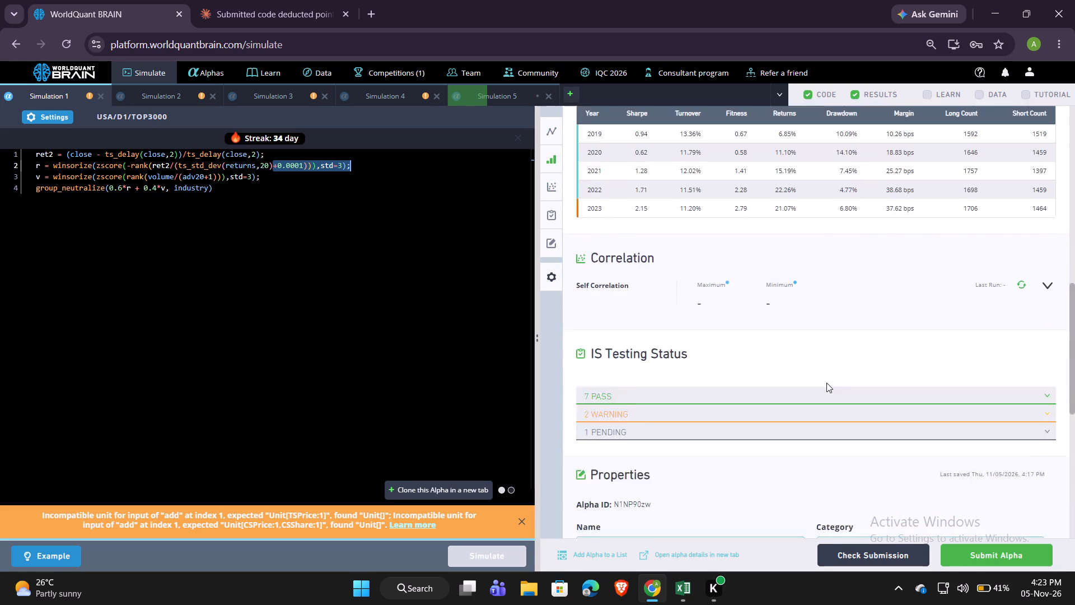
pyautogui.scroll(2, 826, 383)
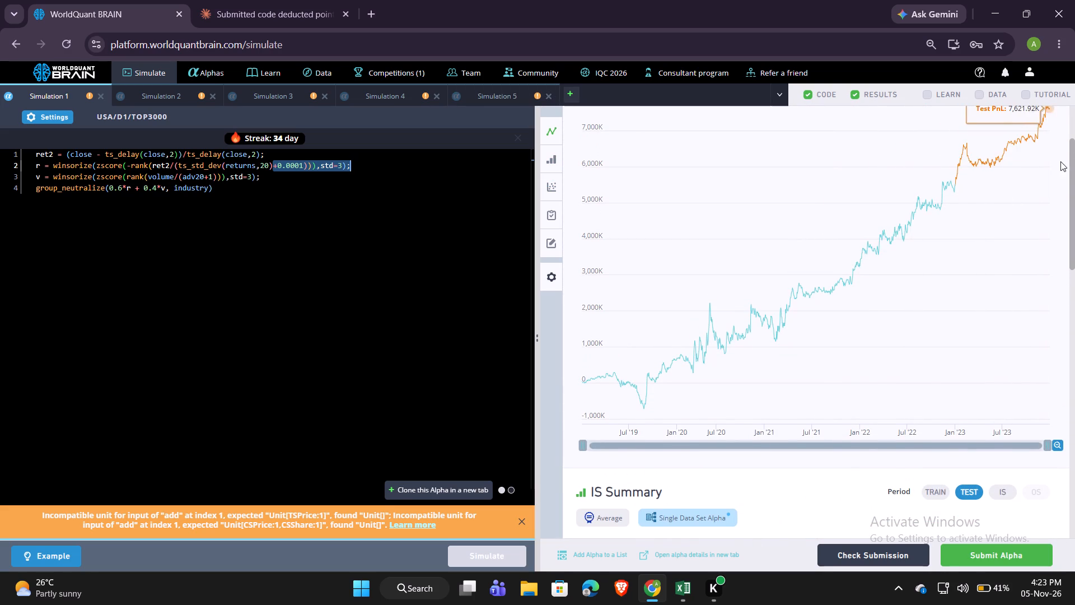
pyautogui.scroll(-3, 881, 204)
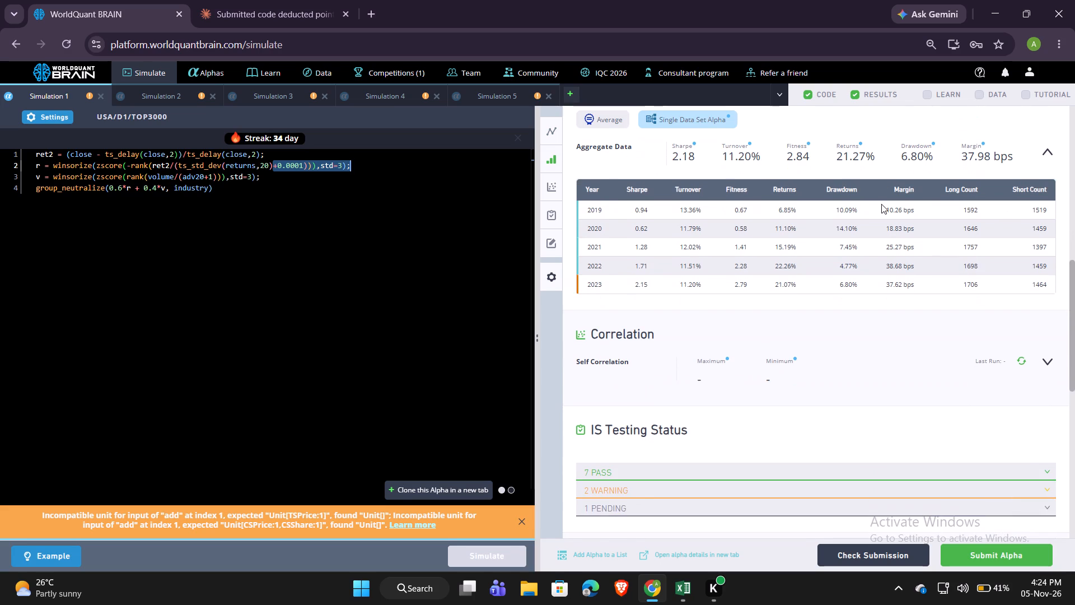
pyautogui.scroll(-1, 881, 204)
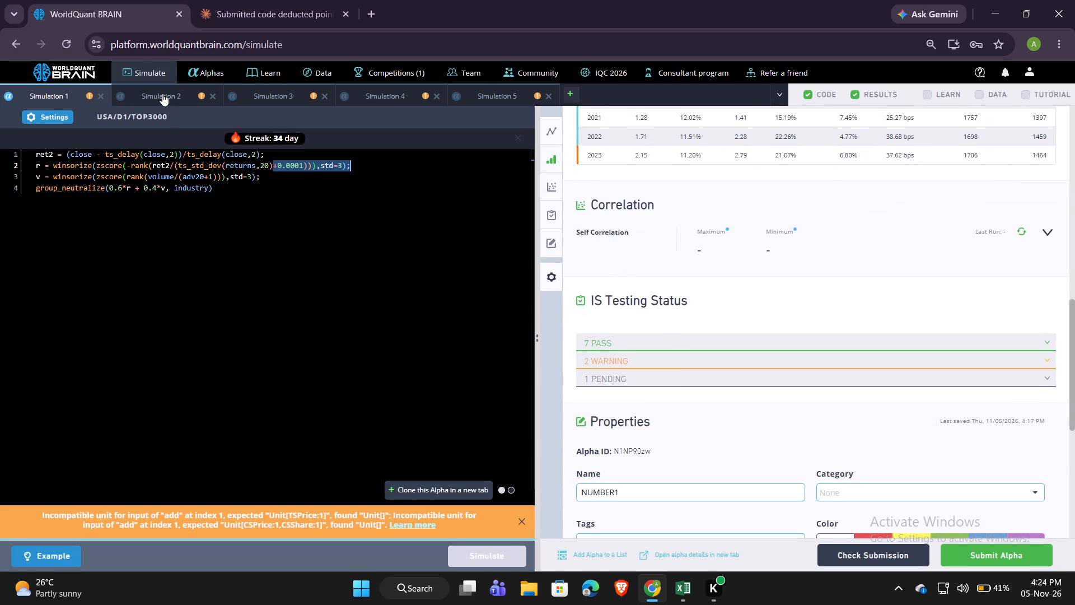
# Compare the PnL charts, IS summaries and self-correlation of Simulations 2 and 3.
pyautogui.click(162, 94)
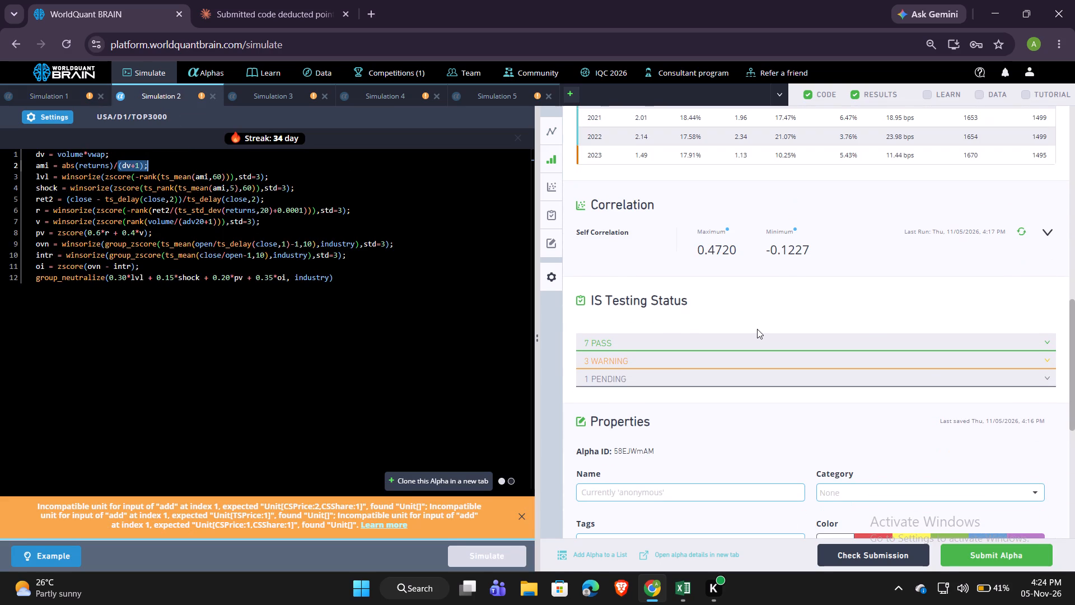
pyautogui.scroll(4, 848, 336)
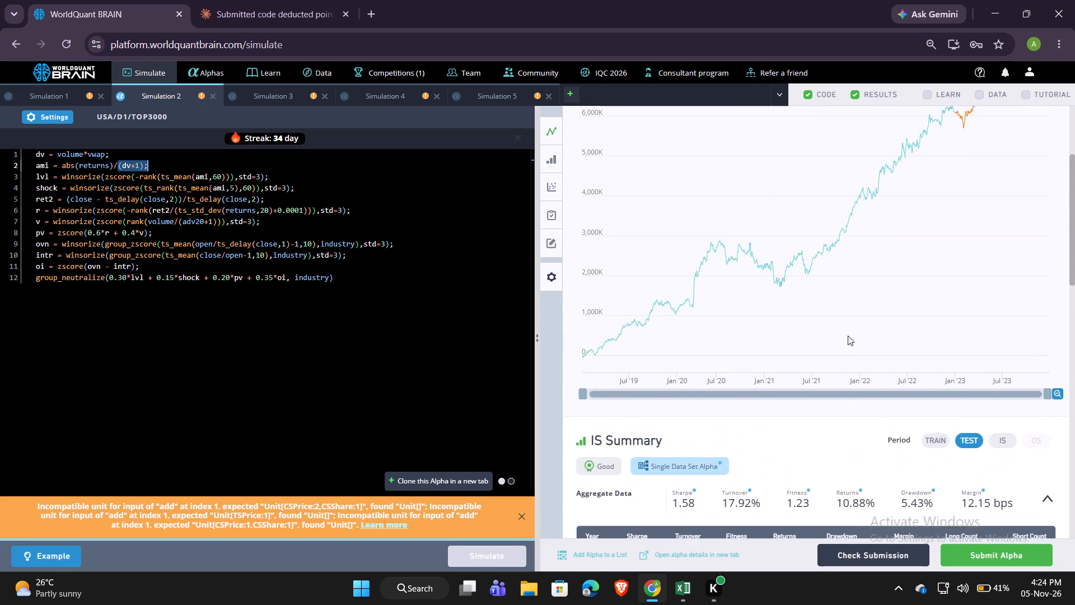
pyautogui.scroll(1, 848, 336)
pyautogui.scroll(-2, 848, 336)
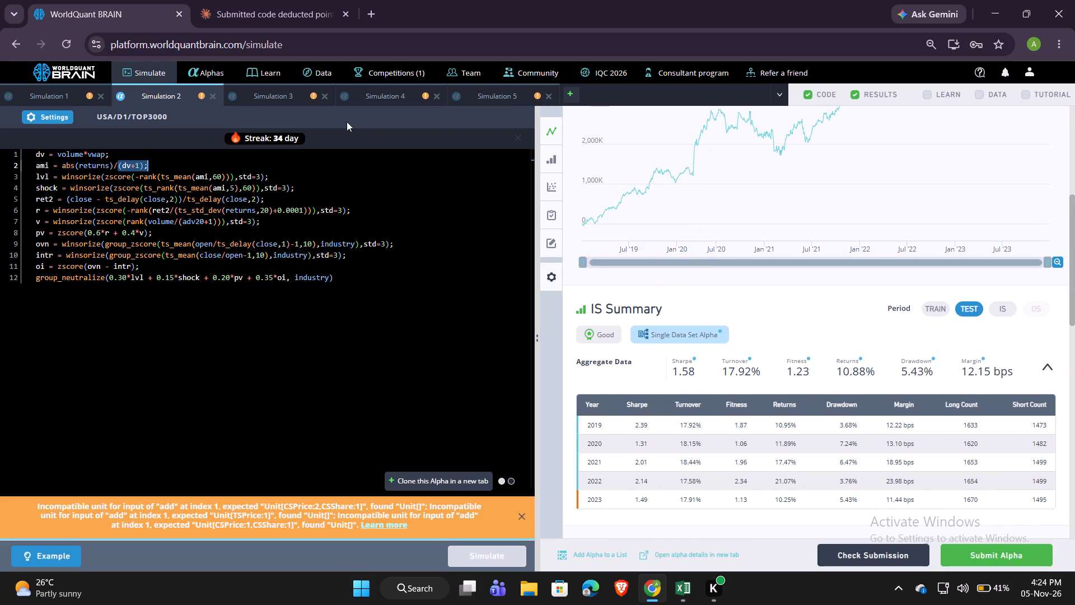
pyautogui.click(263, 87)
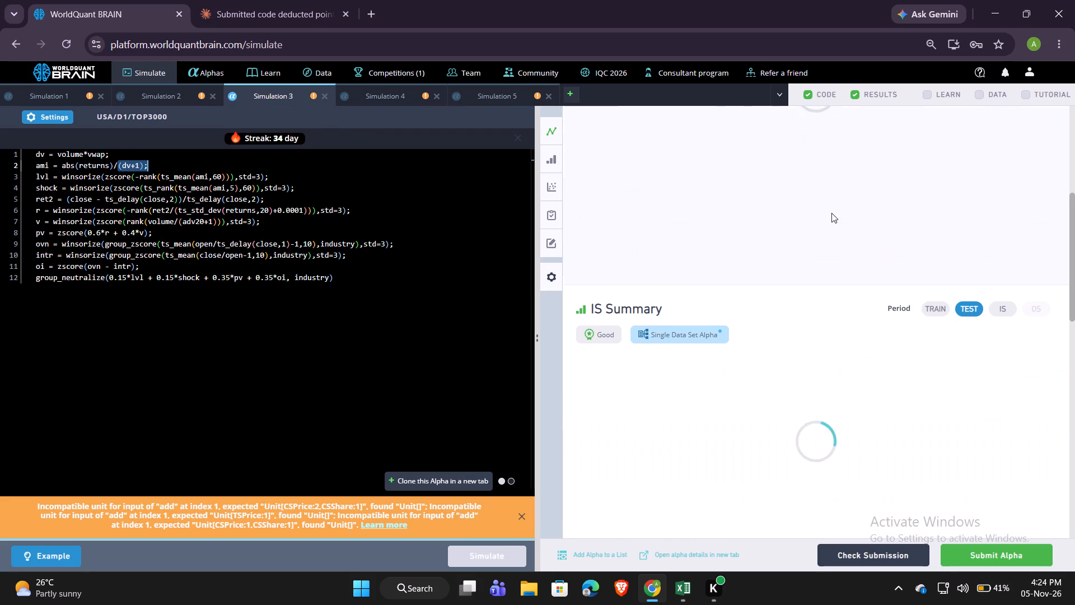
pyautogui.scroll(4, 900, 261)
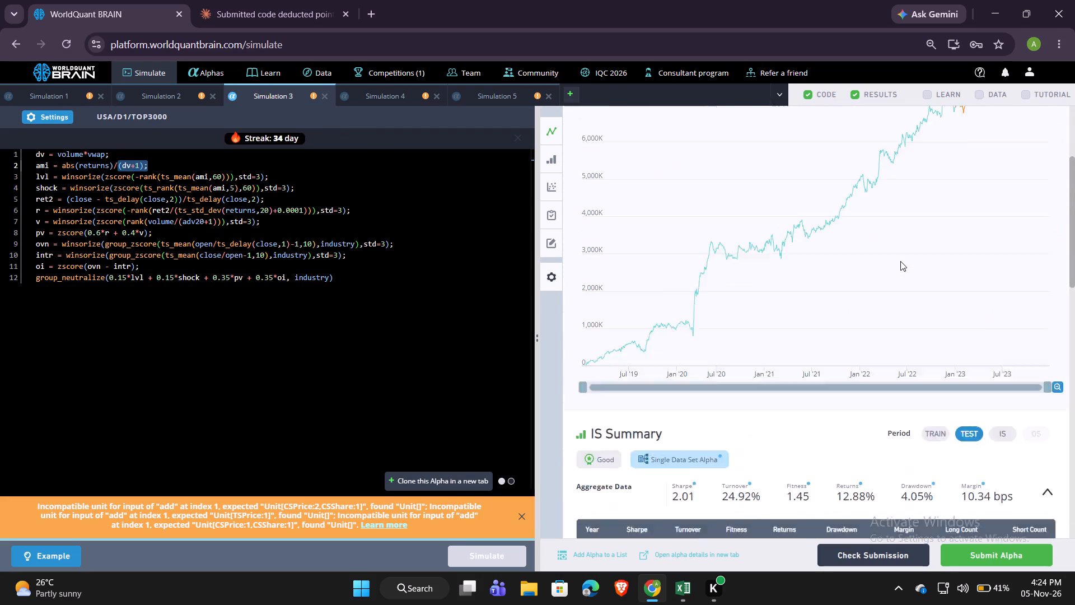
pyautogui.scroll(1, 900, 261)
pyautogui.scroll(-2, 900, 261)
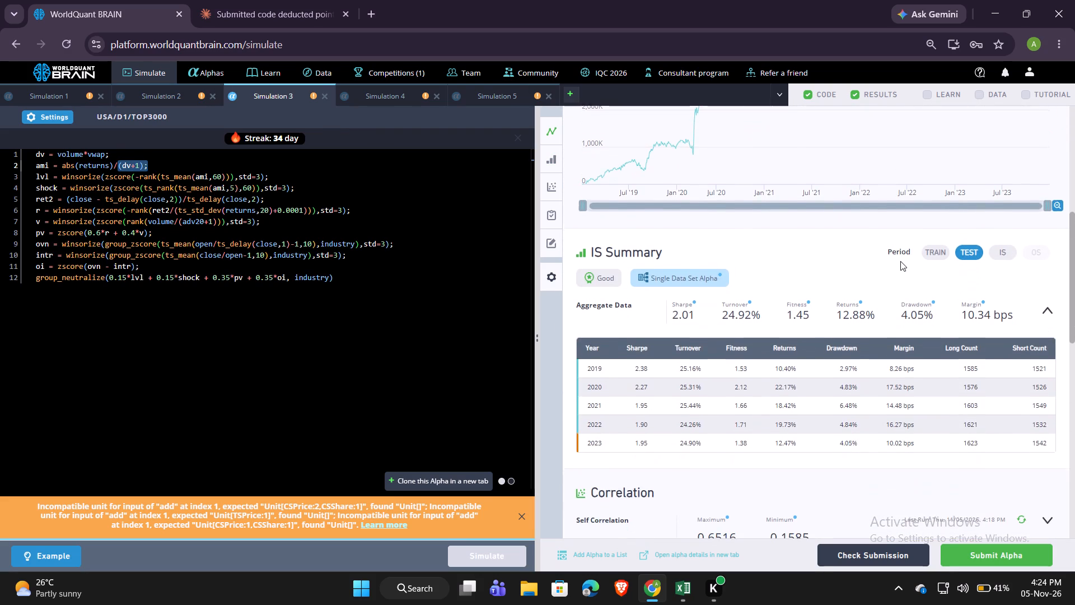
pyautogui.scroll(-2, 900, 261)
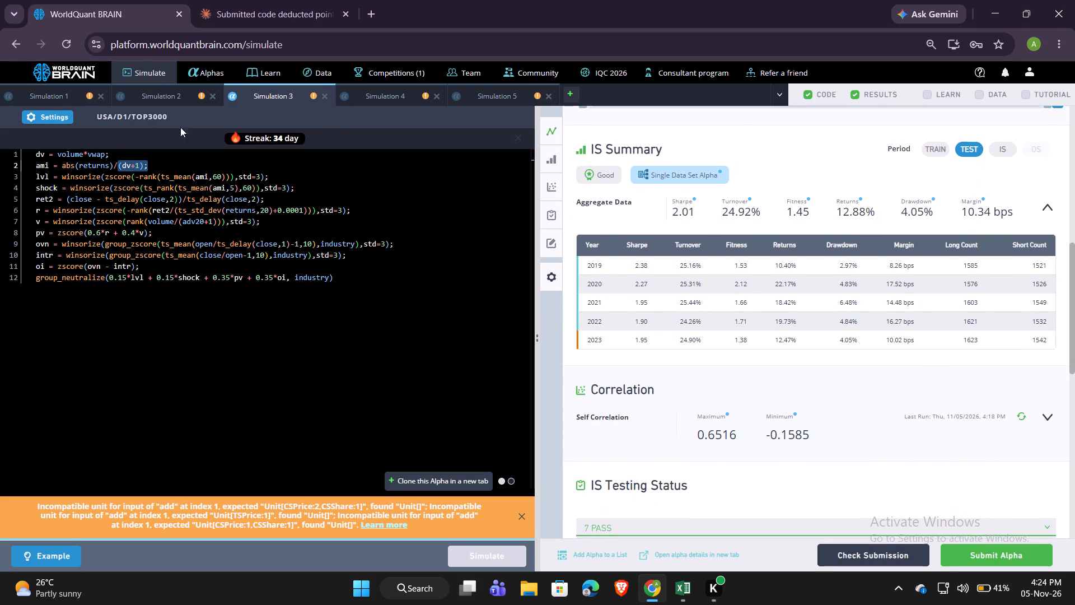
pyautogui.click(162, 90)
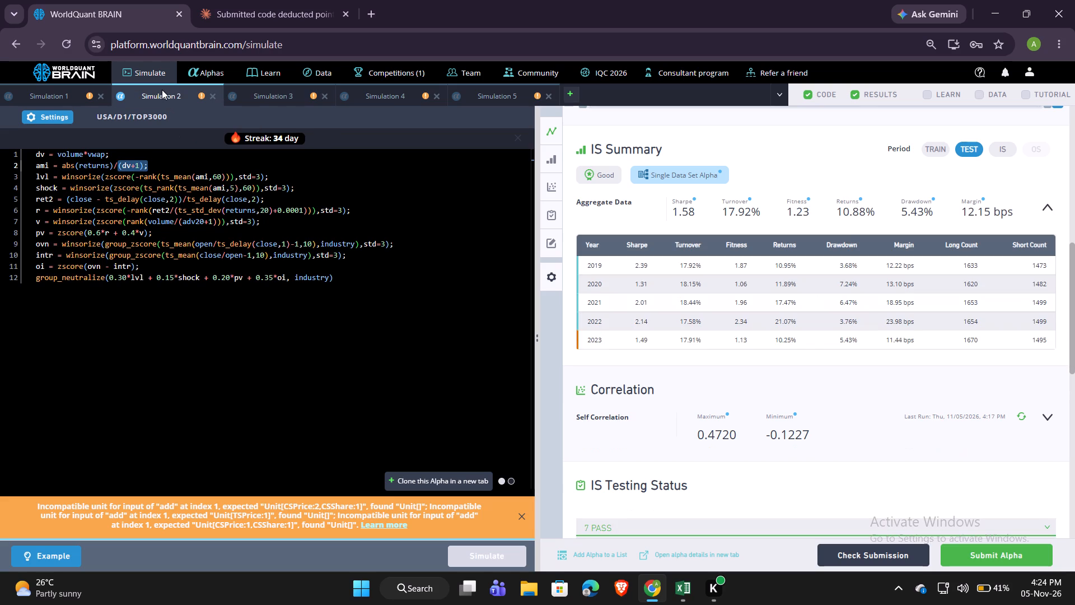
# Examine Simulation 4's yearly IS summary, correlation, testing status and PnL chart.
pyautogui.click(380, 90)
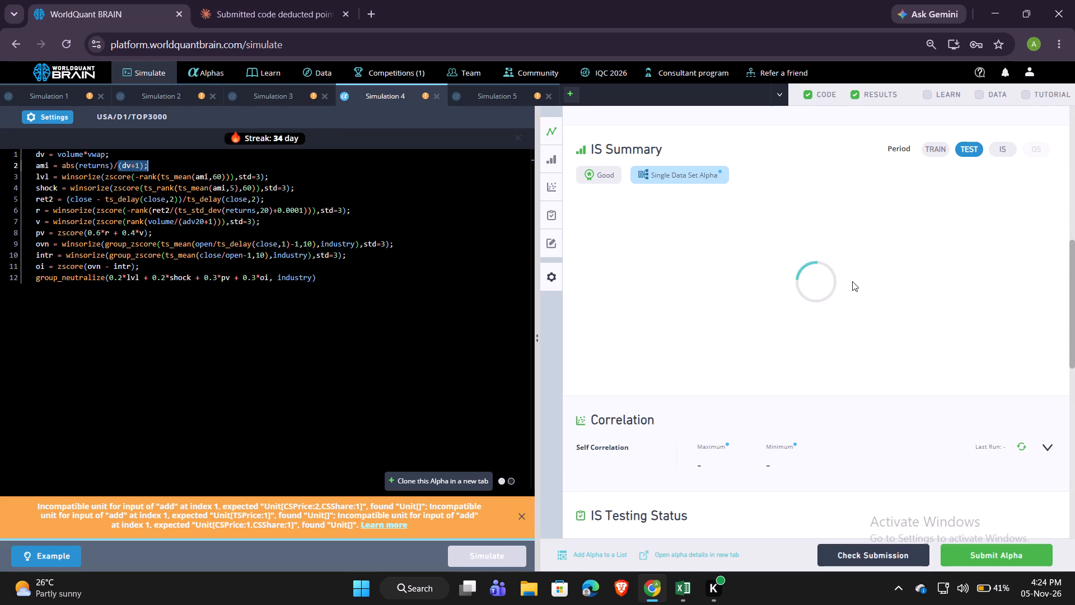
pyautogui.scroll(2, 882, 341)
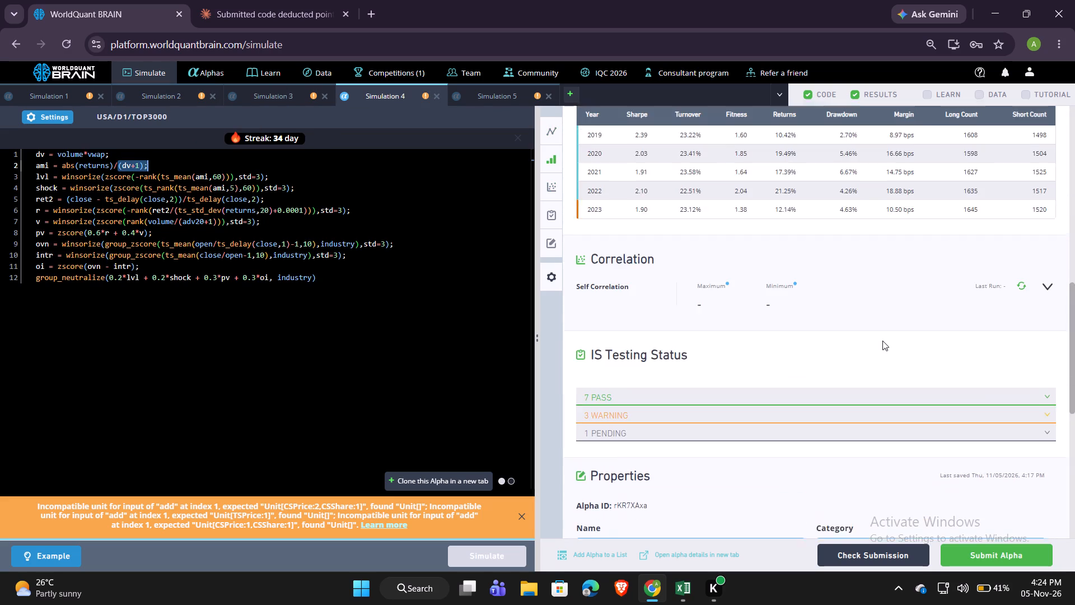
pyautogui.scroll(4, 882, 341)
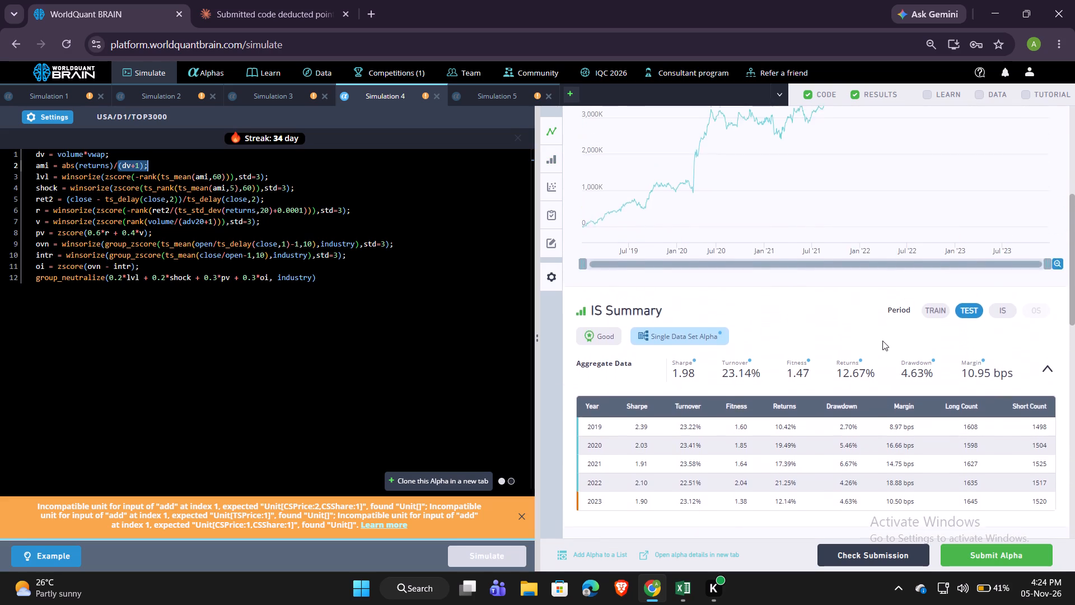
pyautogui.scroll(2, 882, 341)
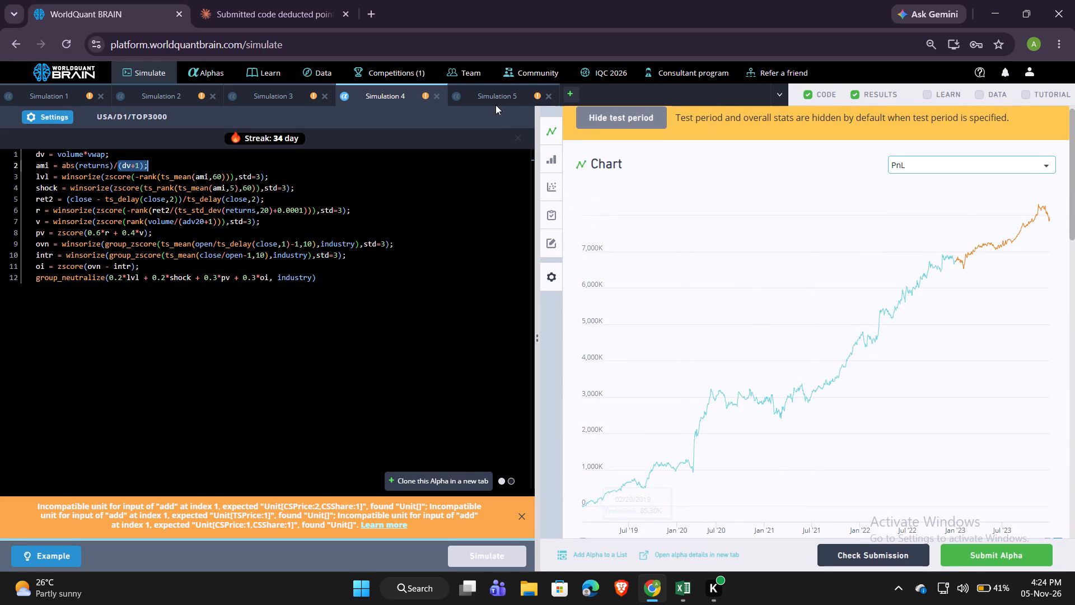
# Show the test period for Simulation 5 and review its PnL chart, IS summary, correlation and testing status.
pyautogui.click(490, 99)
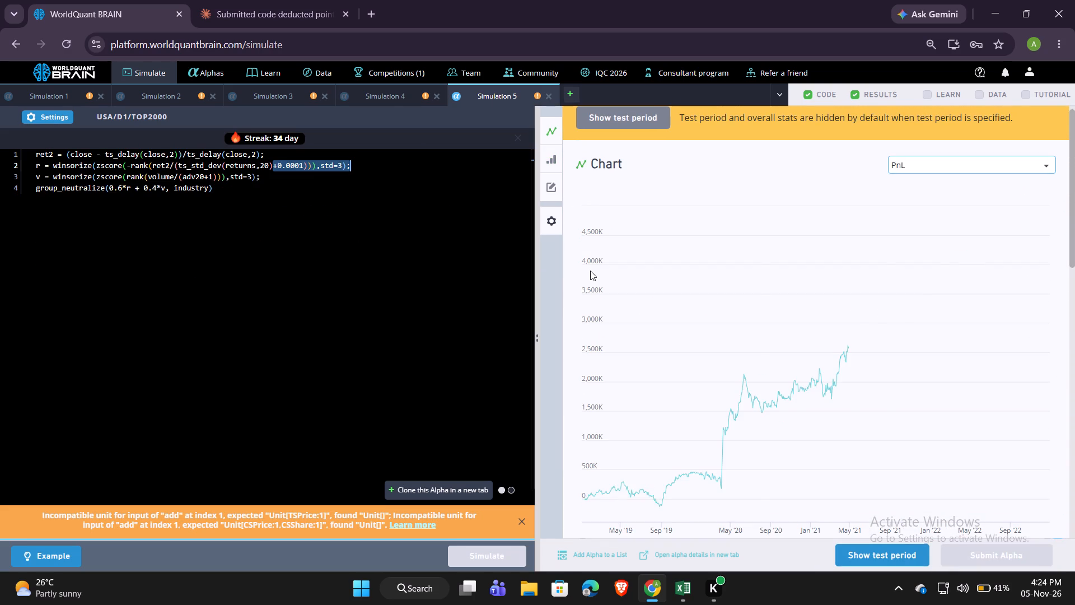
pyautogui.click(863, 549)
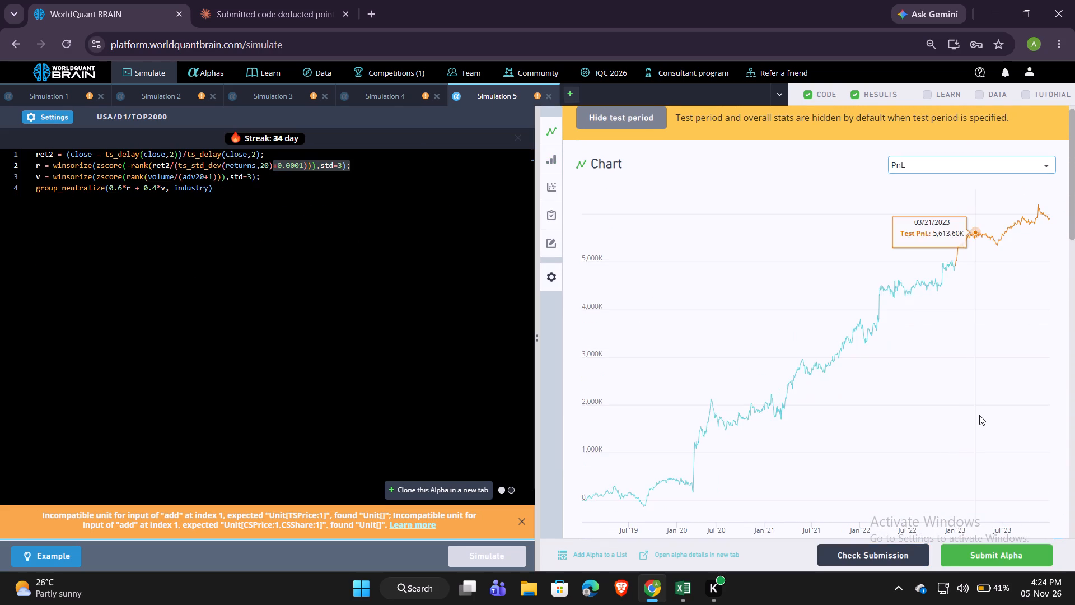
pyautogui.scroll(-4, 979, 415)
pyautogui.scroll(2, 979, 415)
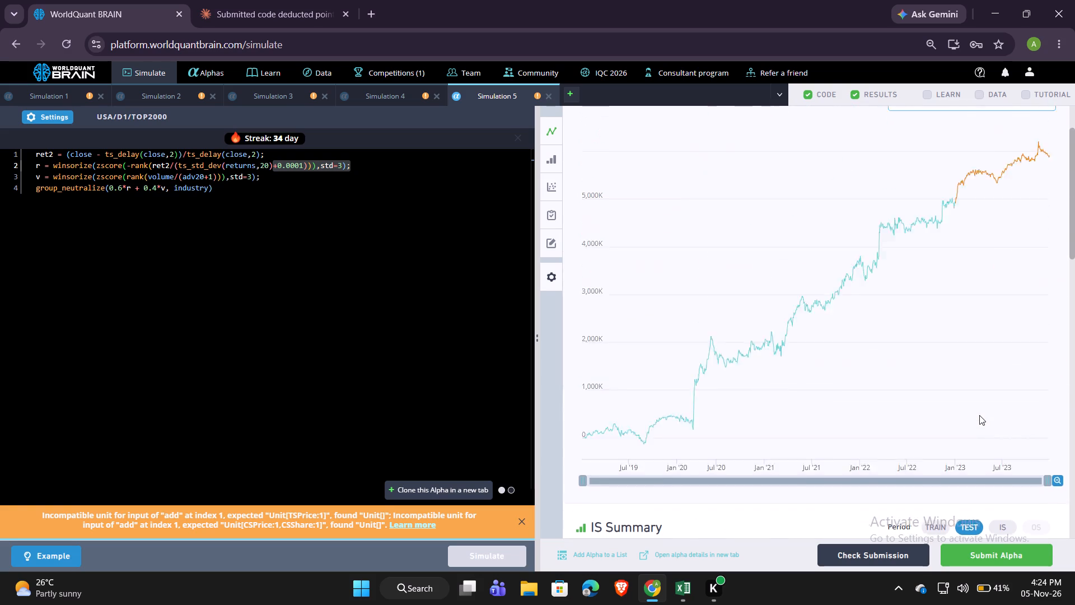
pyautogui.scroll(-4, 951, 391)
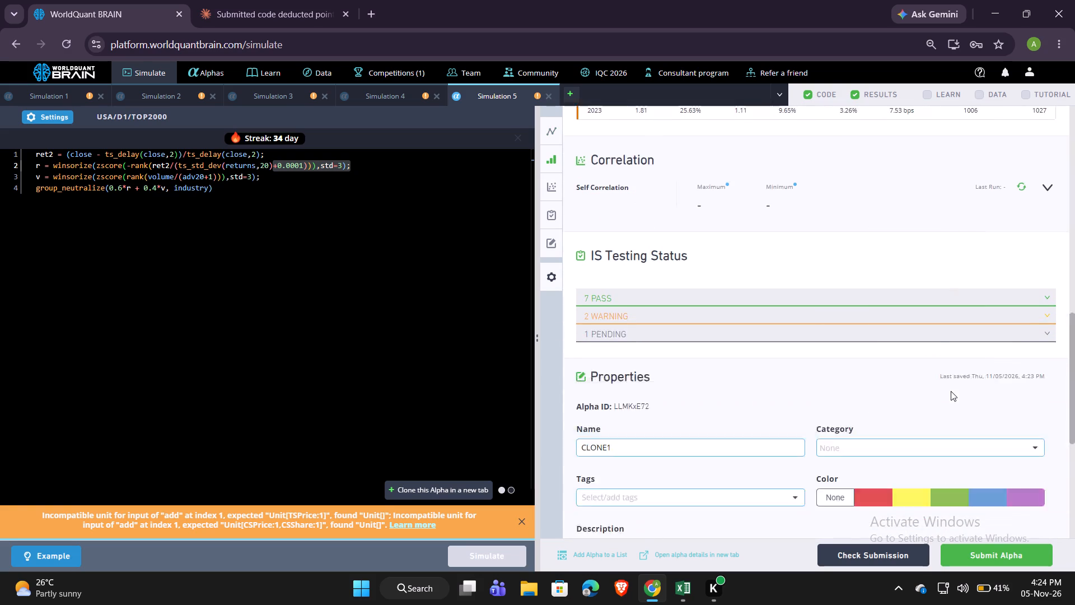
# Change Simulation 5's neutralization to Market, apply the settings and rerun the simulation.
pyautogui.scroll(2, 715, 334)
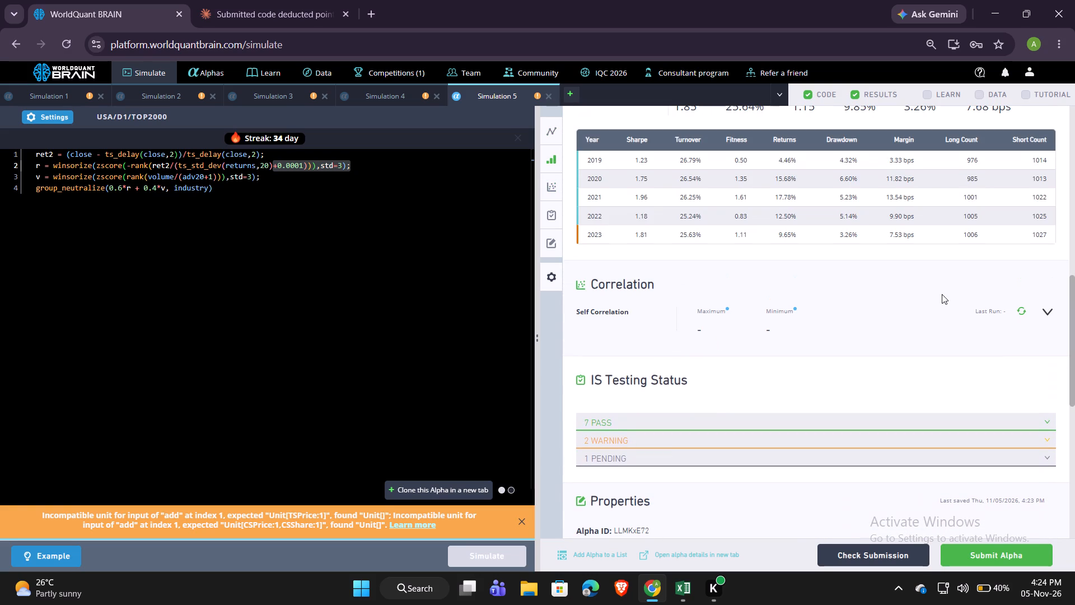
pyautogui.click(36, 114)
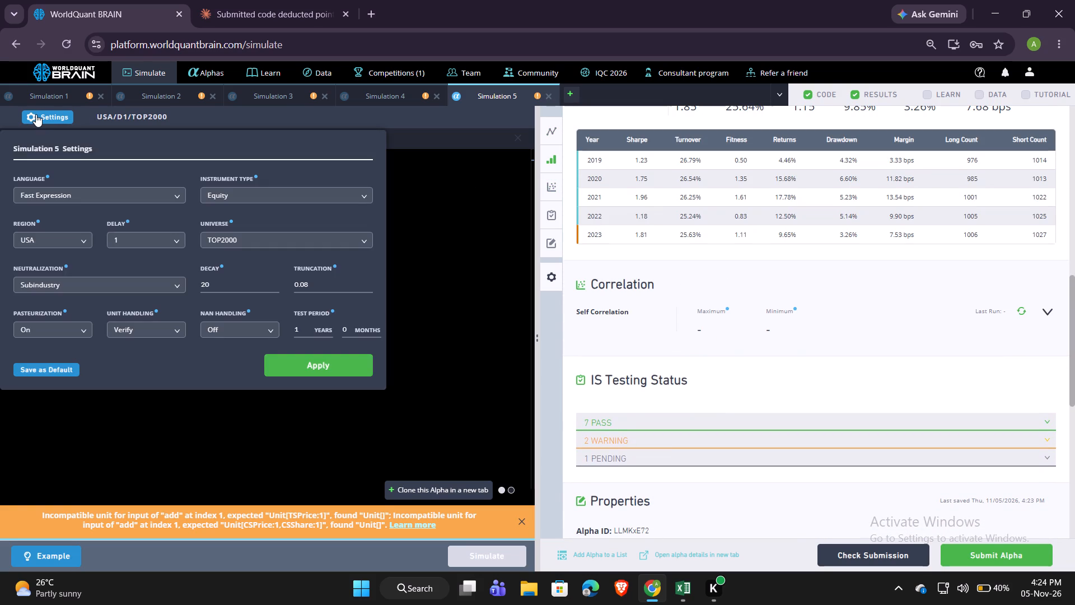
pyautogui.click(144, 281)
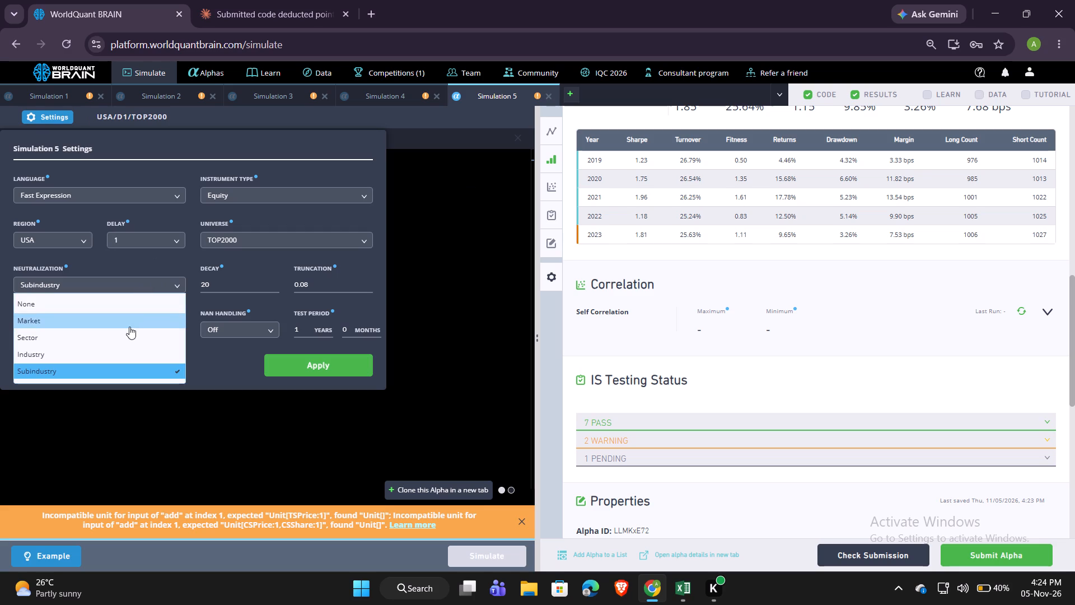
pyautogui.click(121, 323)
pyautogui.click(223, 285)
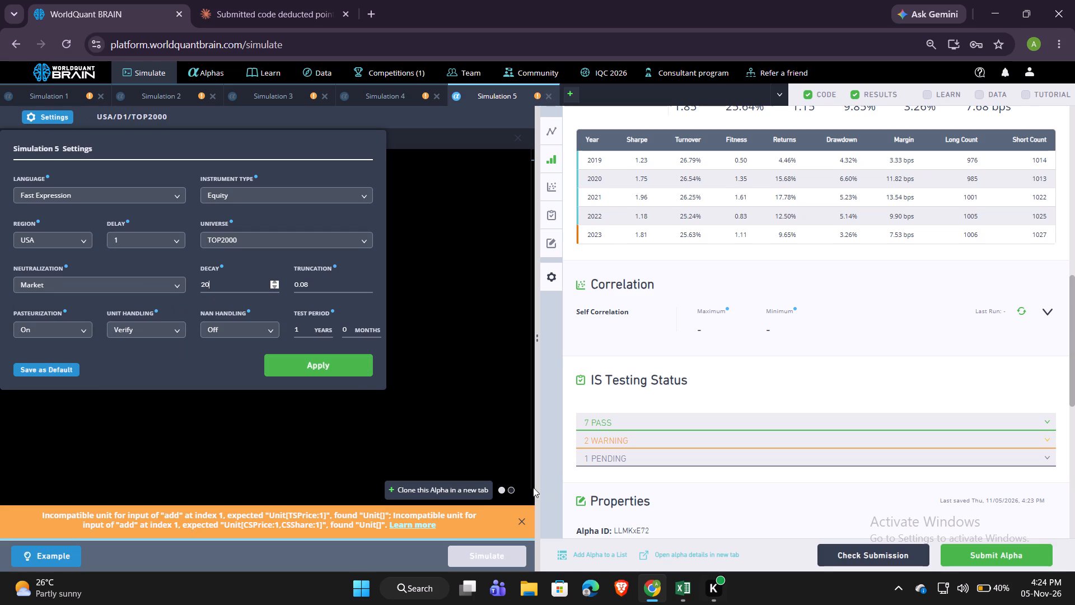
pyautogui.click(333, 371)
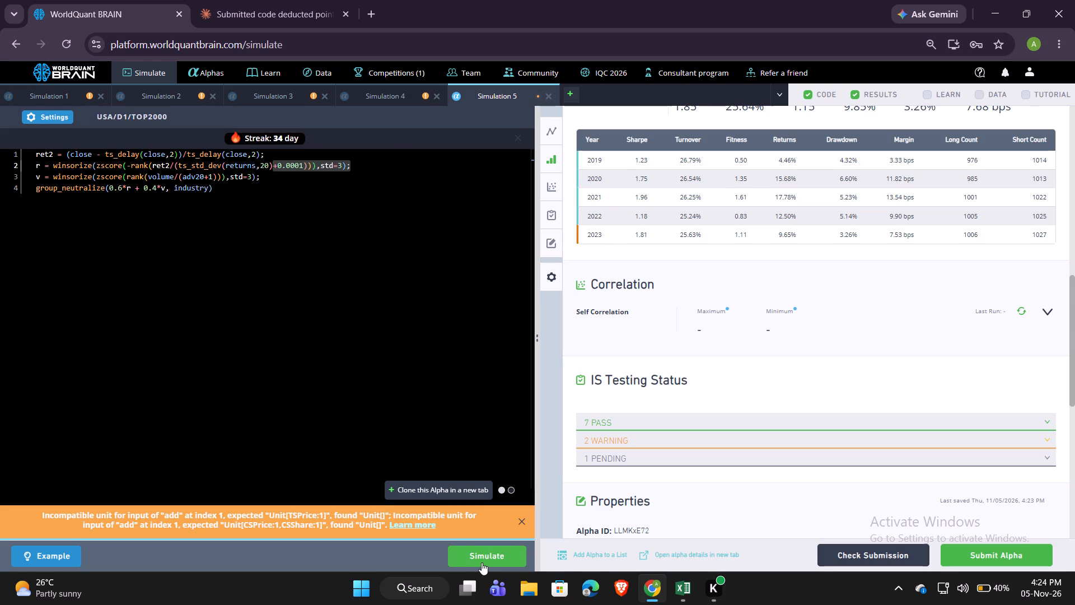
pyautogui.click(482, 562)
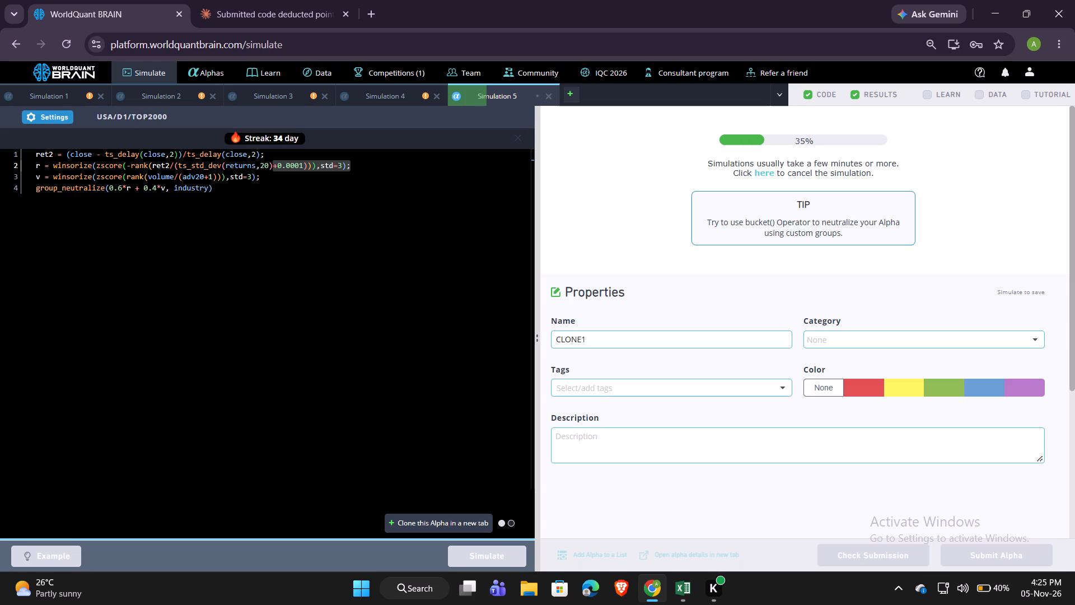
# Examine Simulation 1's PnL chart, yearly IS summary, warnings, passed tests and simulation settings.
pyautogui.click(71, 97)
pyautogui.scroll(-1, 824, 379)
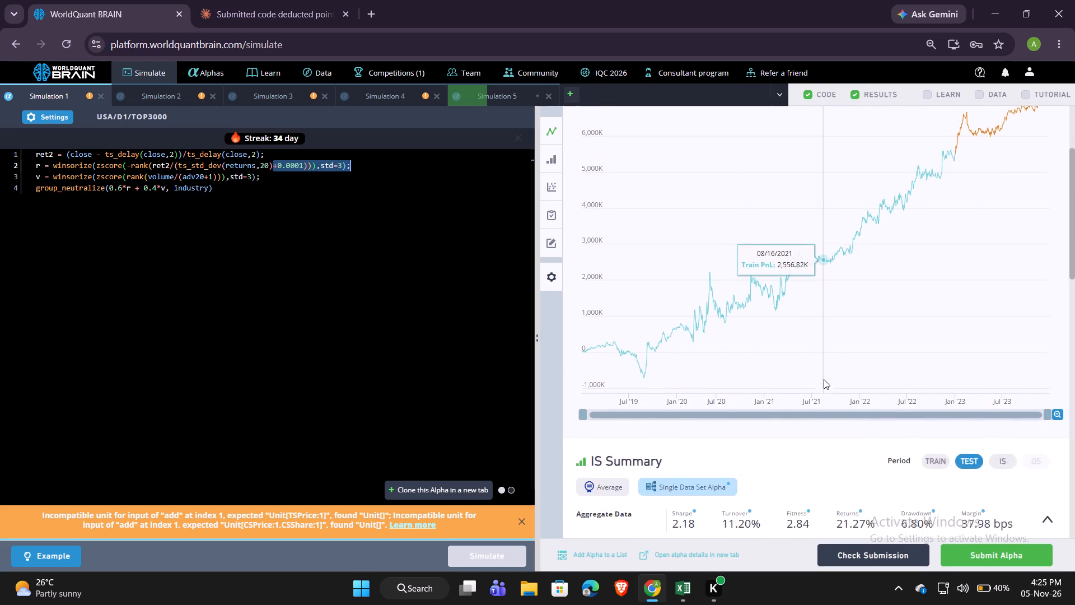
pyautogui.scroll(-2, 824, 379)
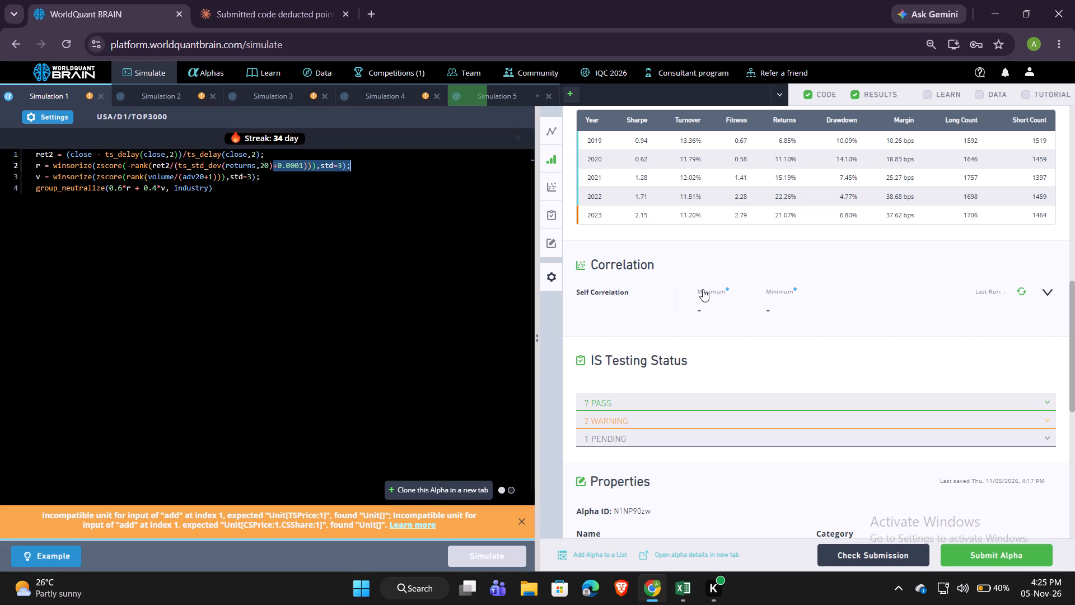
pyautogui.click(712, 418)
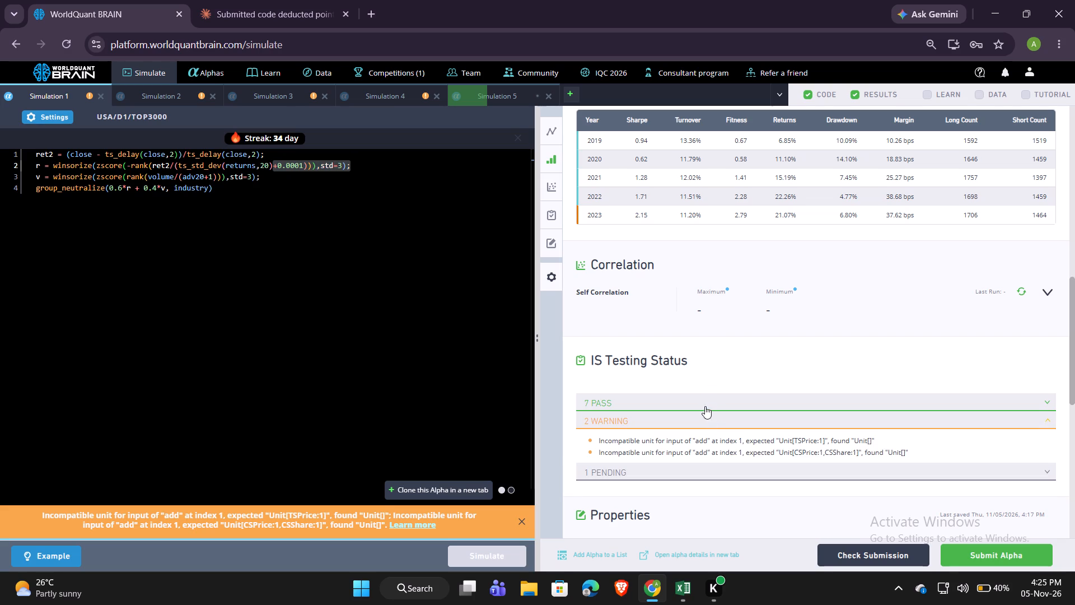
pyautogui.click(705, 406)
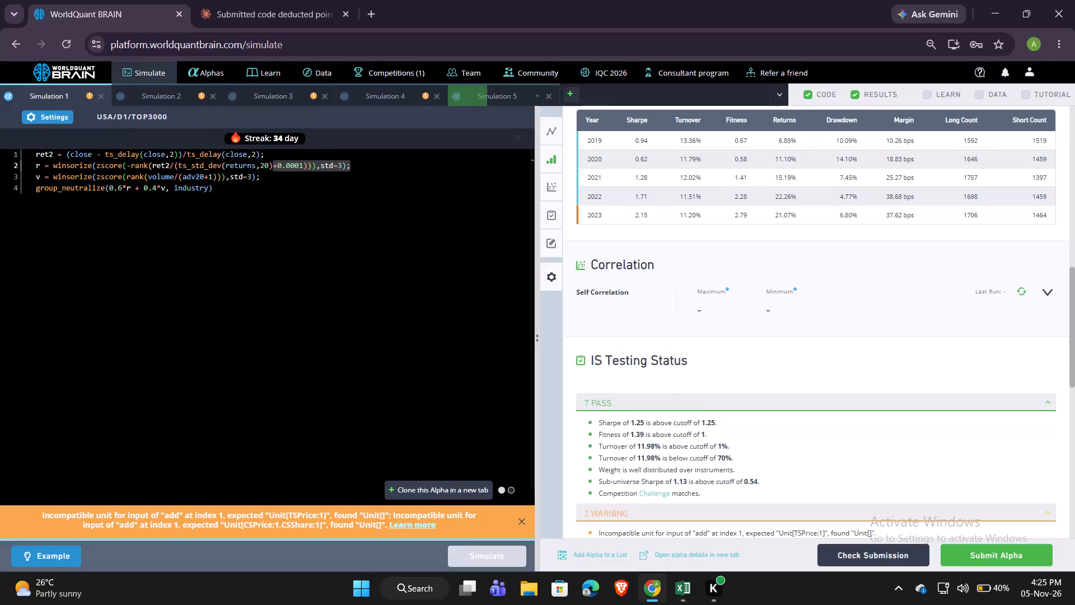
pyautogui.click(49, 118)
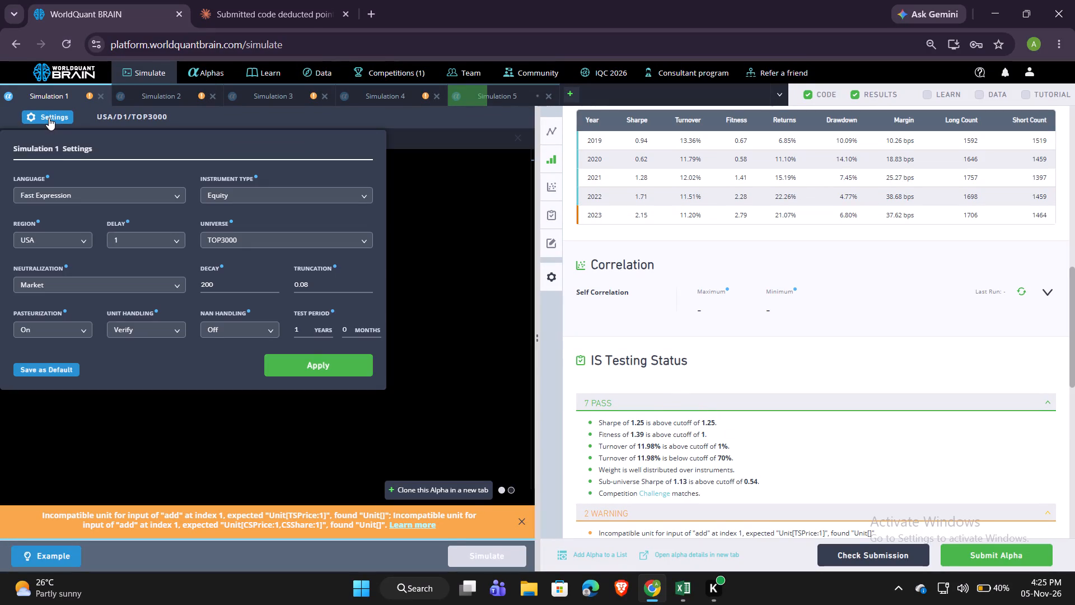
pyautogui.click(49, 118)
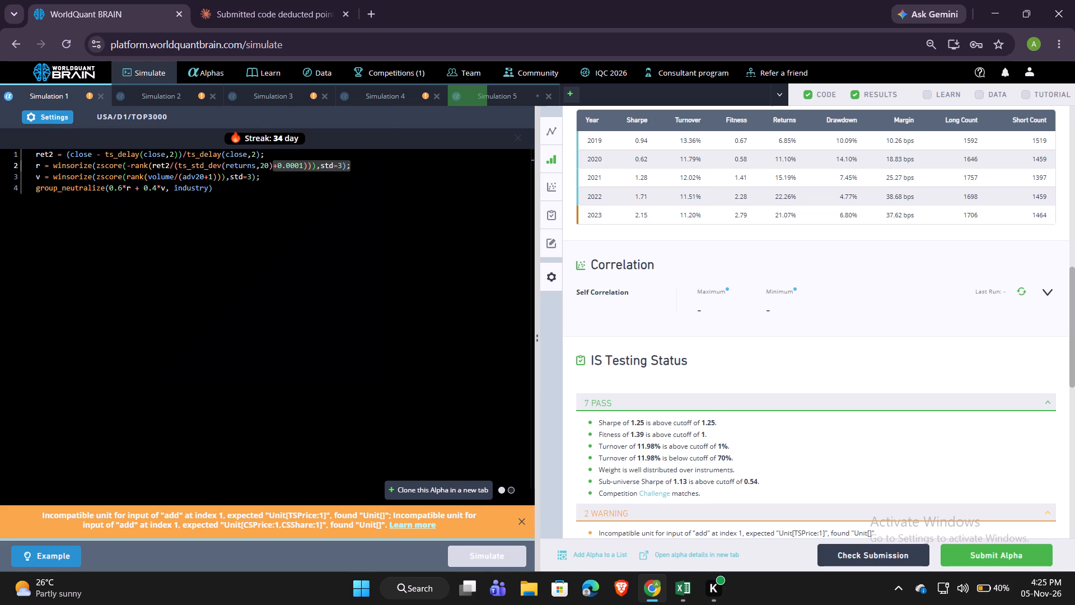
# Replace group_neutralize with group_zscore in the last line of Simulation 1's code and rerun the simulation.
pyautogui.click(102, 188)
pyautogui.press('BackSpace')
pyautogui.press('BackSpace')
pyautogui.press('BackSpace')
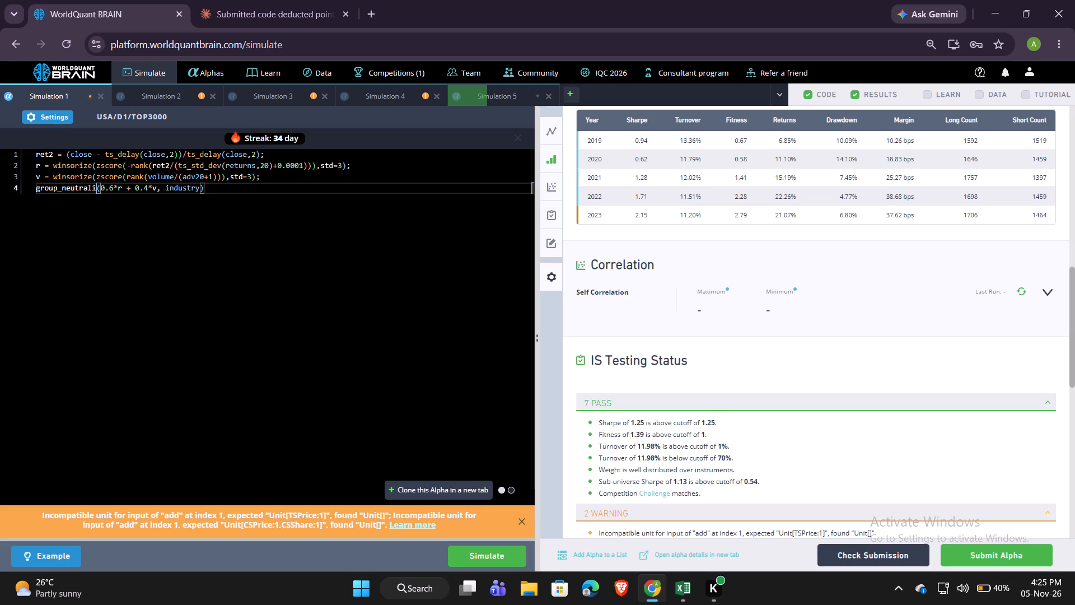
pyautogui.press('BackSpace')
pyautogui.press('BackSpace')
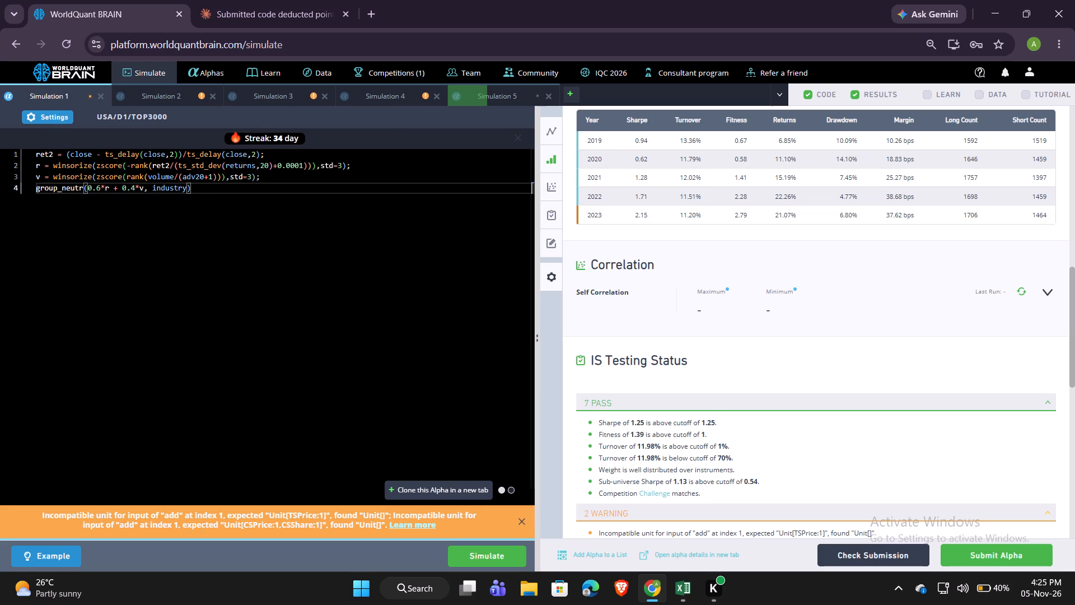
pyautogui.press('a')
pyautogui.press('BackSpace')
pyautogui.press('BackSpace')
pyautogui.press('BackSpace')
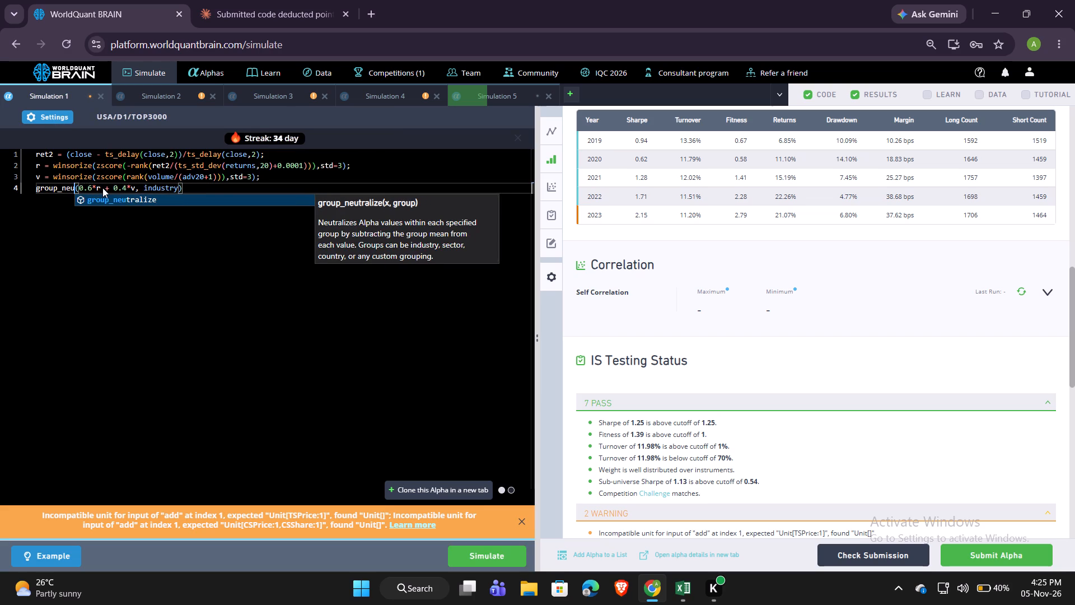
pyautogui.press('BackSpace')
pyautogui.press('BackSpace')
pyautogui.press('BackSpace')
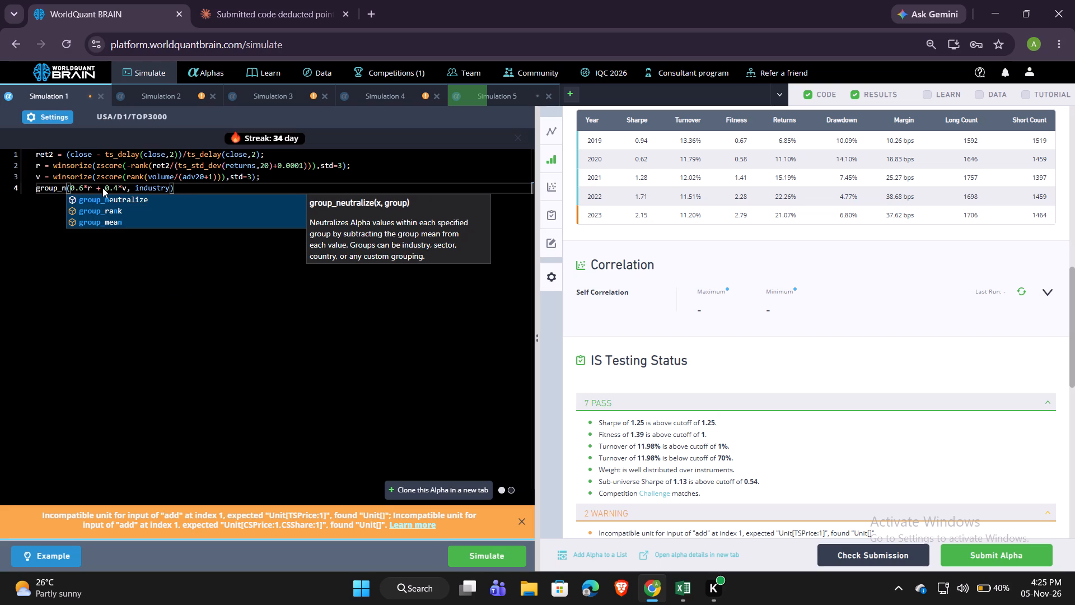
pyautogui.press('Down')
pyautogui.press('Down')
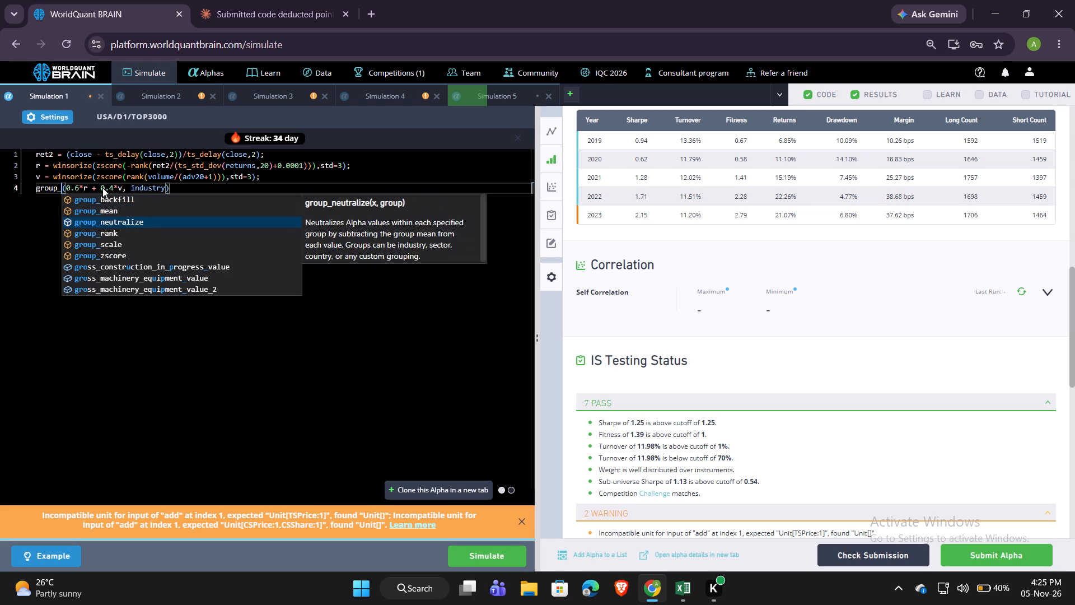
pyautogui.press('Down')
pyautogui.press('Down')
pyautogui.press('Down')
pyautogui.press('Return')
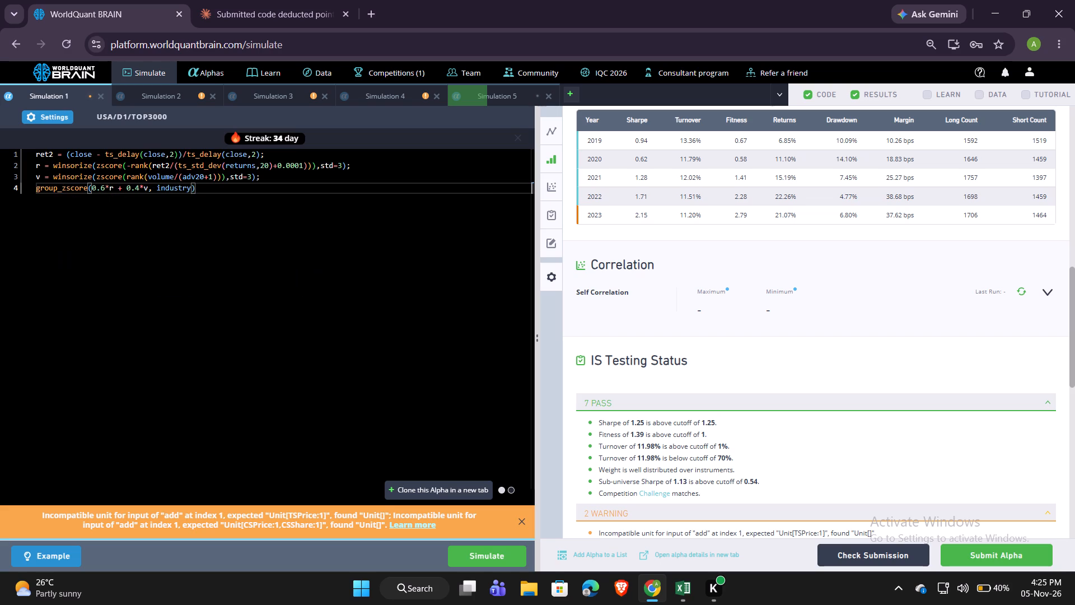
pyautogui.click(501, 558)
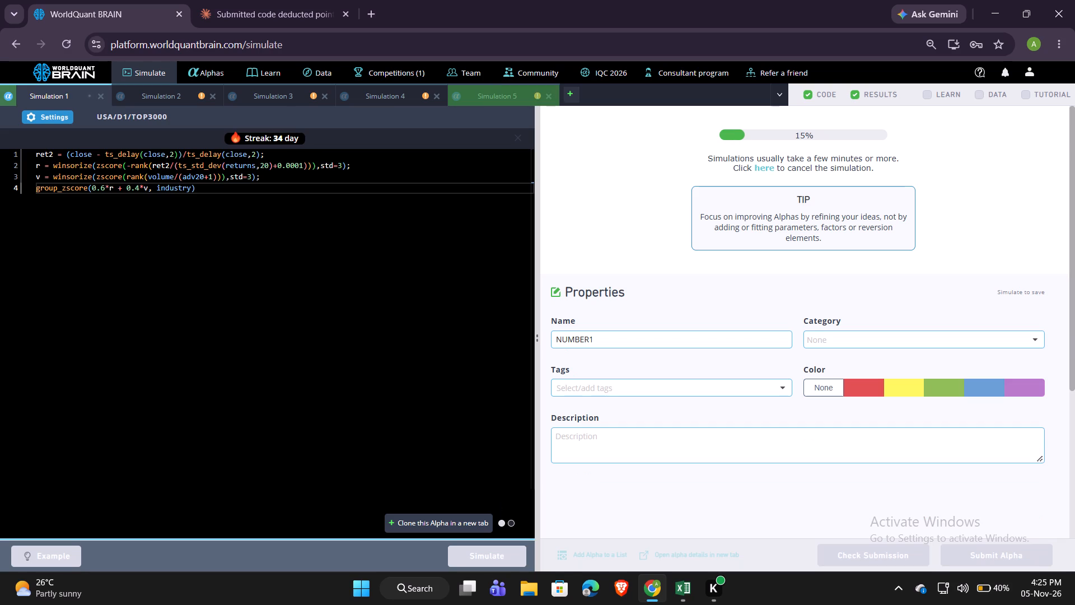
# Review Simulation 2's PnL chart.
pyautogui.click(166, 97)
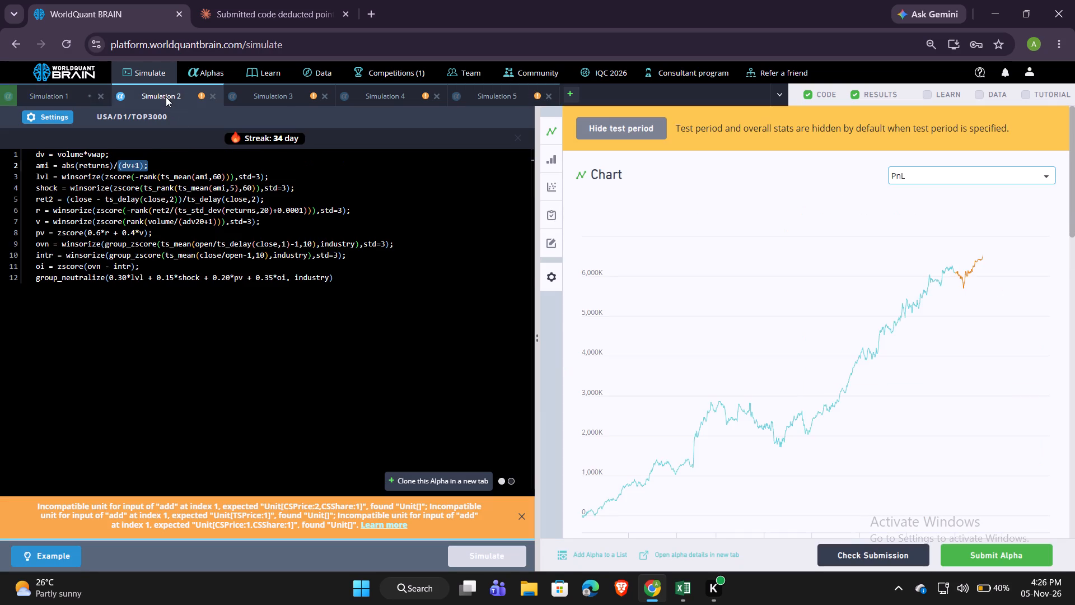
pyautogui.scroll(-2, 775, 465)
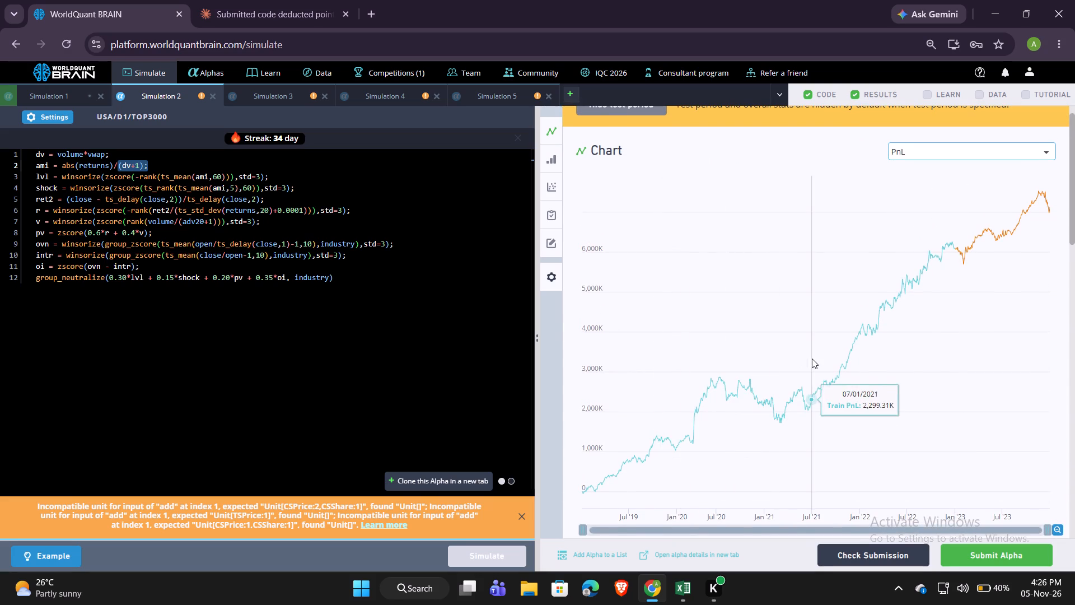
# Show the test period for the rerun Simulation 5 and review its PnL chart and IS summary.
pyautogui.click(485, 104)
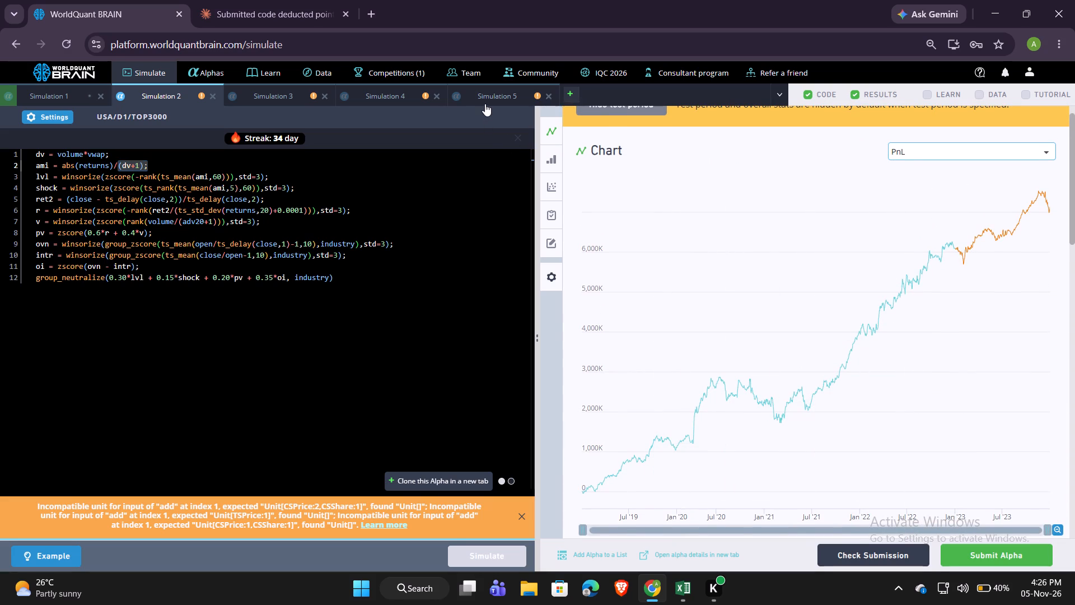
pyautogui.click(885, 558)
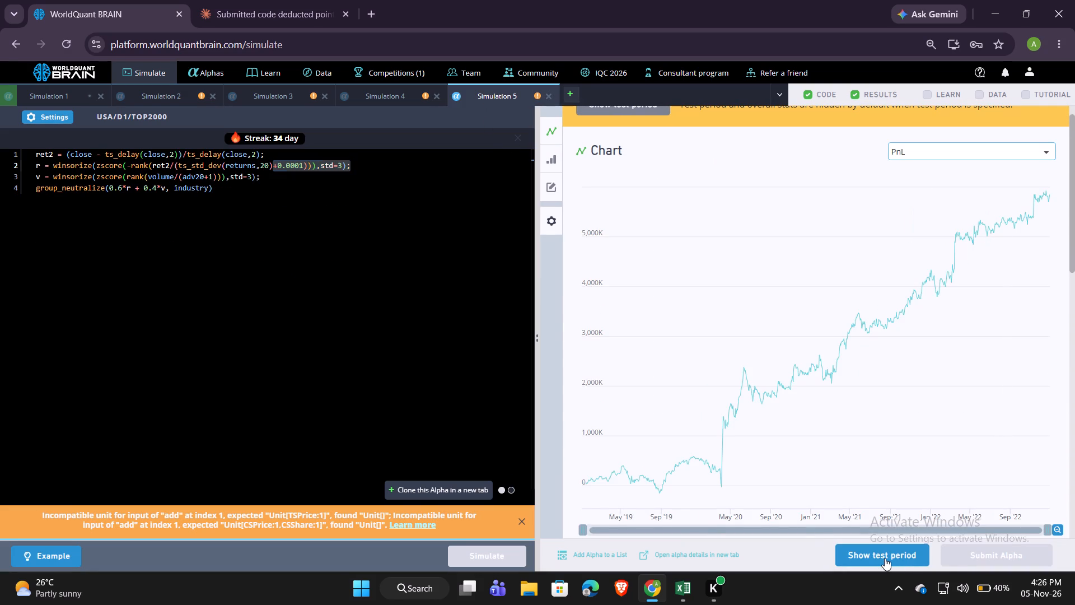
pyautogui.scroll(-2, 962, 453)
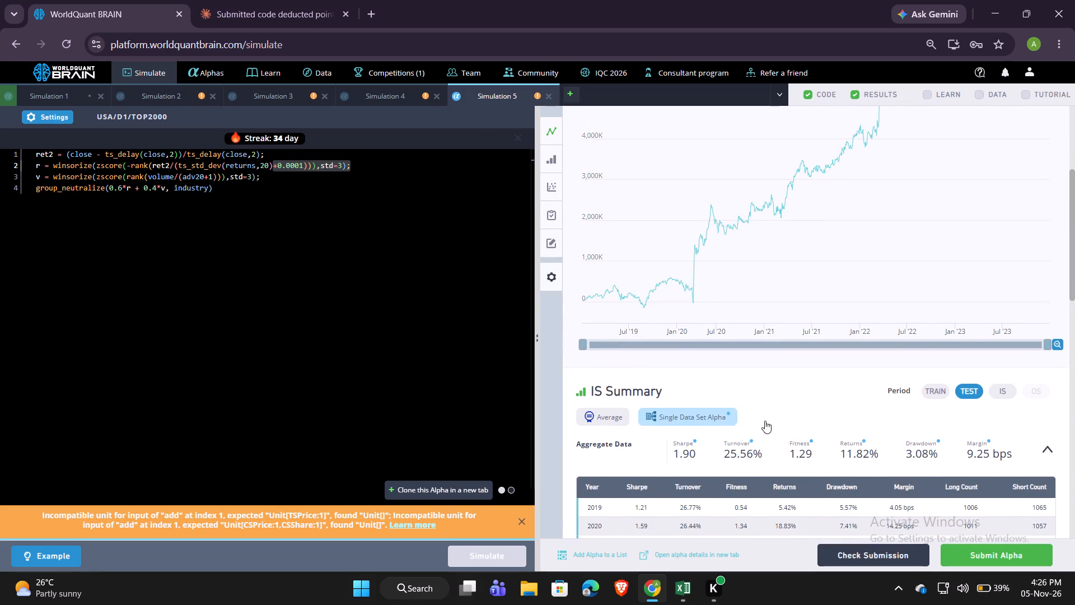
pyautogui.scroll(2, 923, 217)
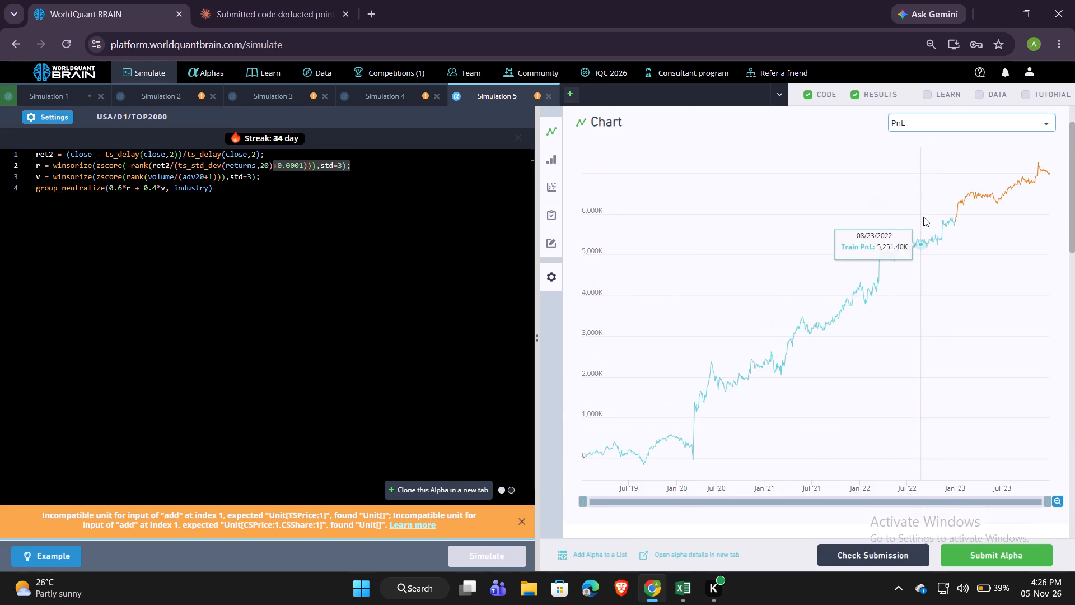
pyautogui.scroll(-4, 924, 194)
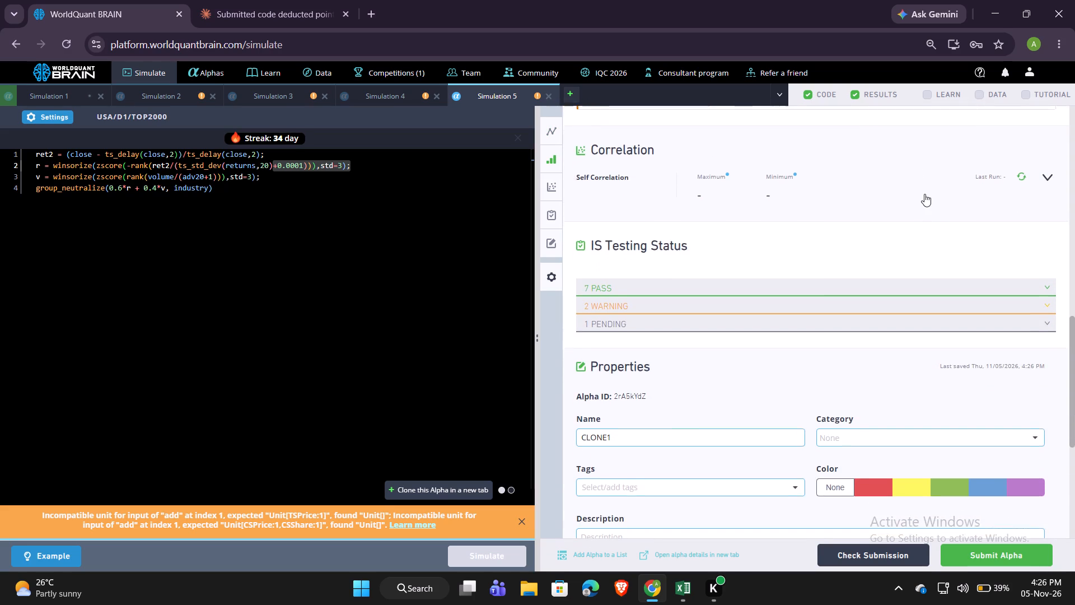
# Run Simulation 5's self-correlation check and review it with the passed tests and yearly IS summary.
pyautogui.scroll(1, 876, 212)
pyautogui.click(1023, 216)
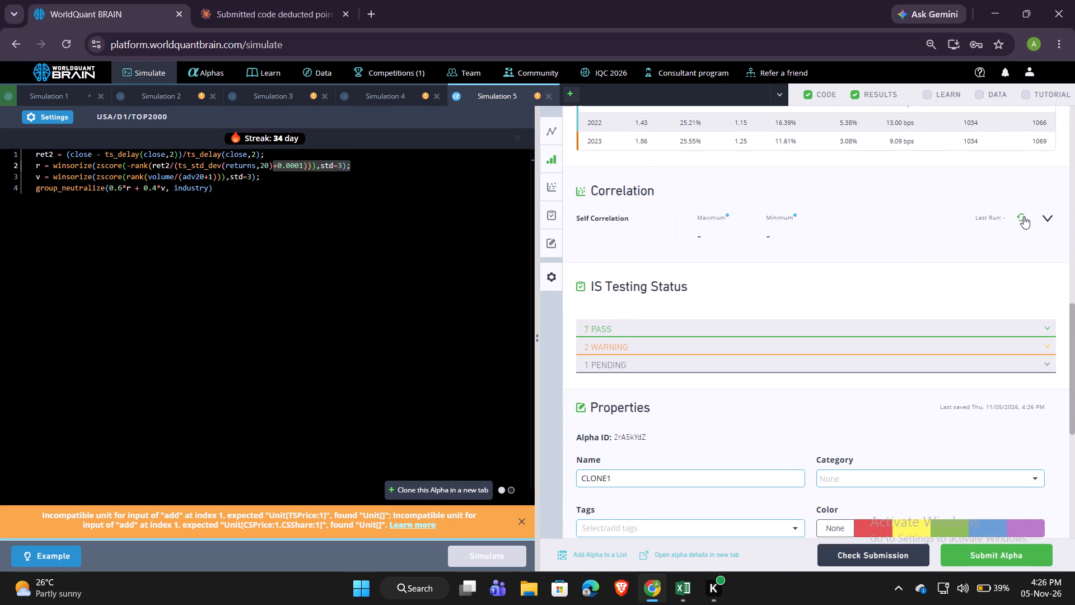
pyautogui.click(885, 332)
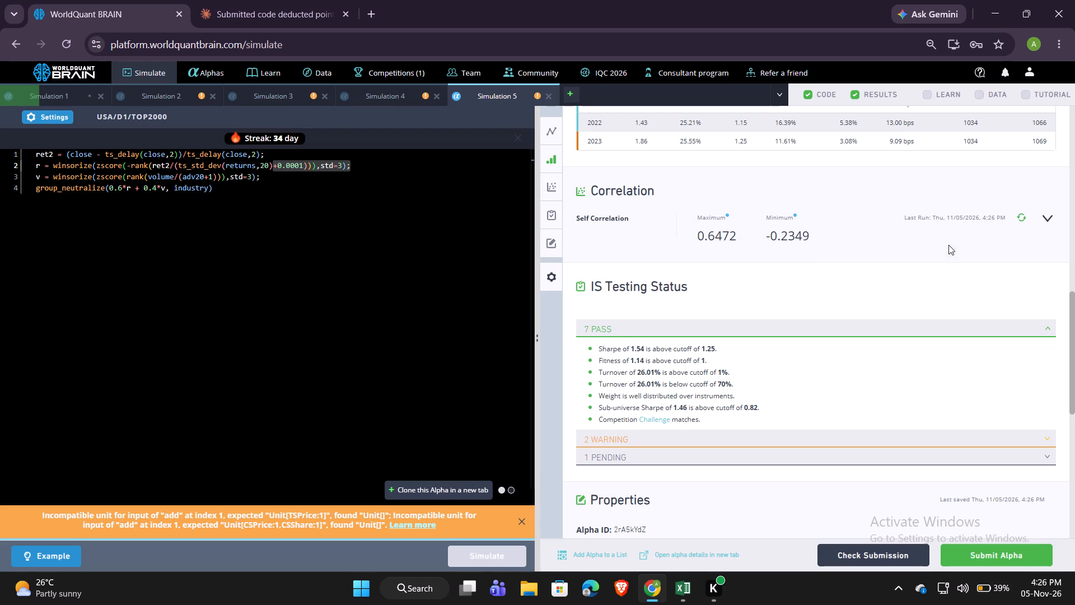
pyautogui.scroll(-1, 714, 325)
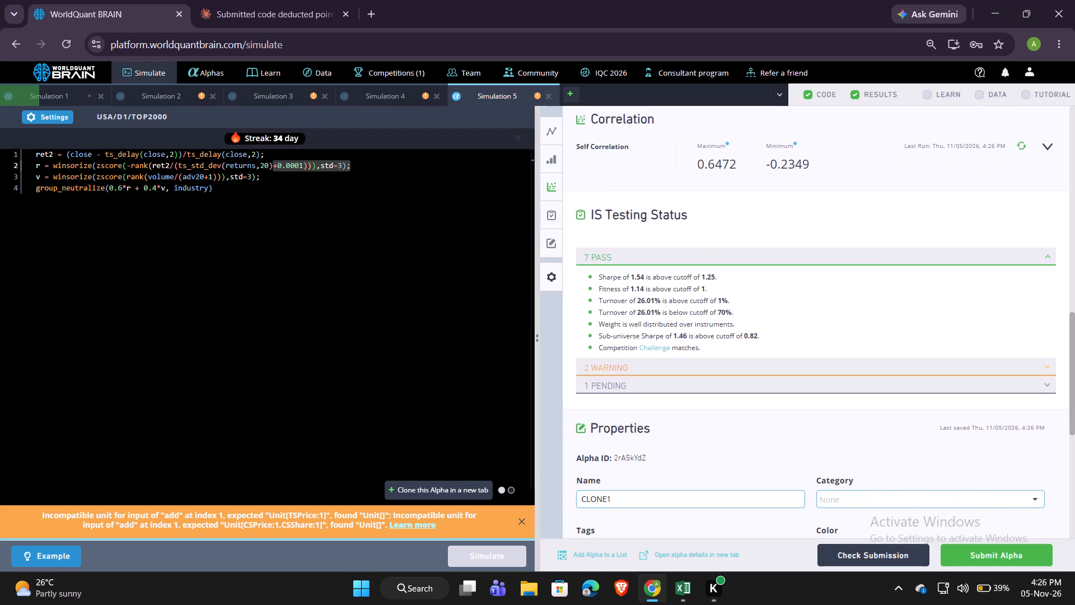
pyautogui.scroll(2, 714, 325)
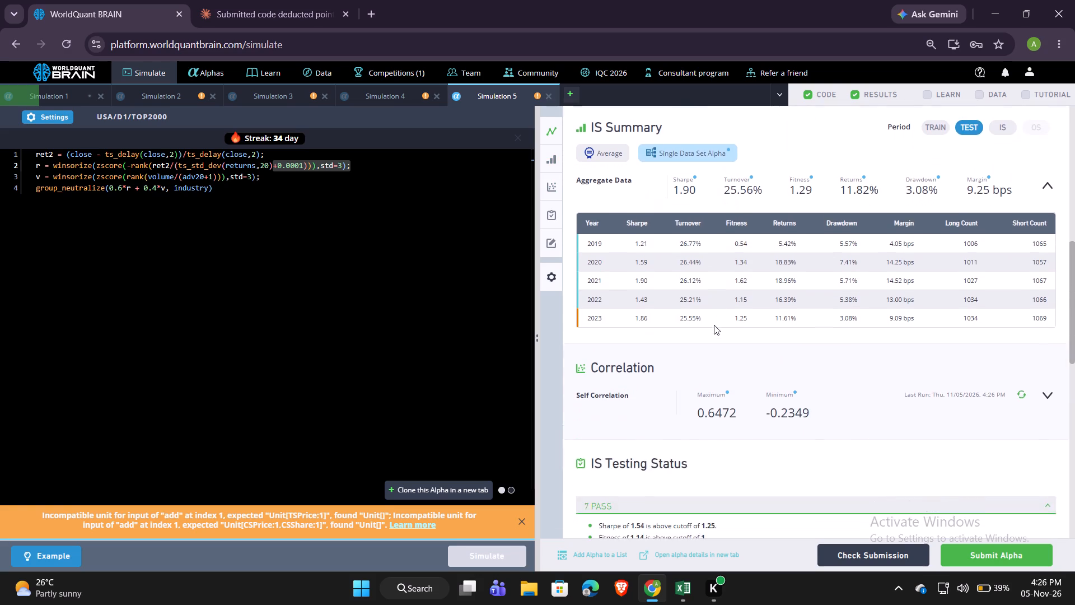
pyautogui.scroll(-2, 714, 325)
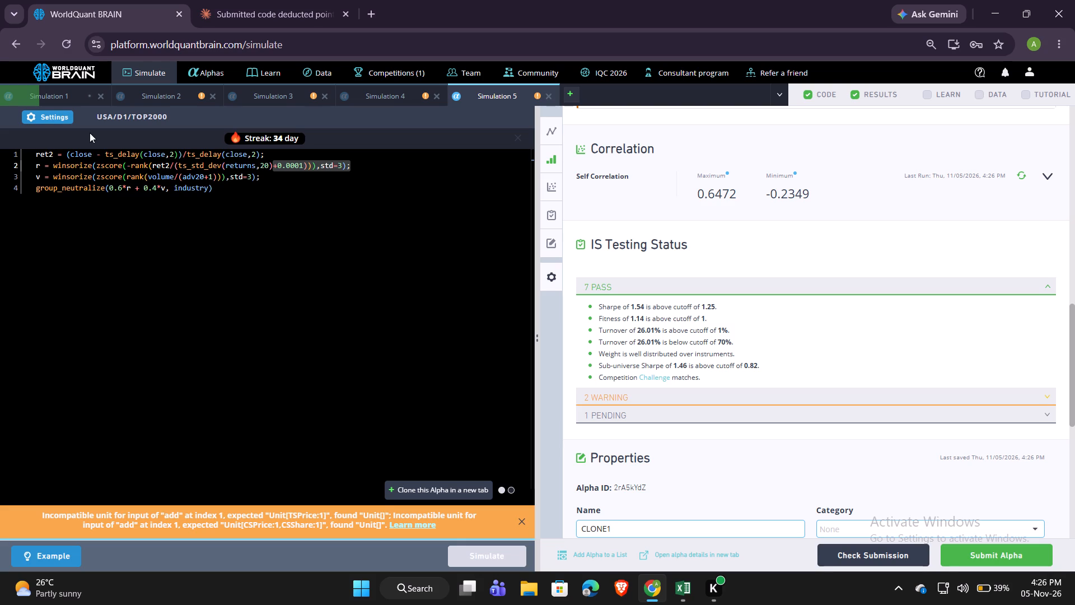
# Set Simulation 5's decay to 400 in its settings and rerun the simulation.
pyautogui.click(61, 114)
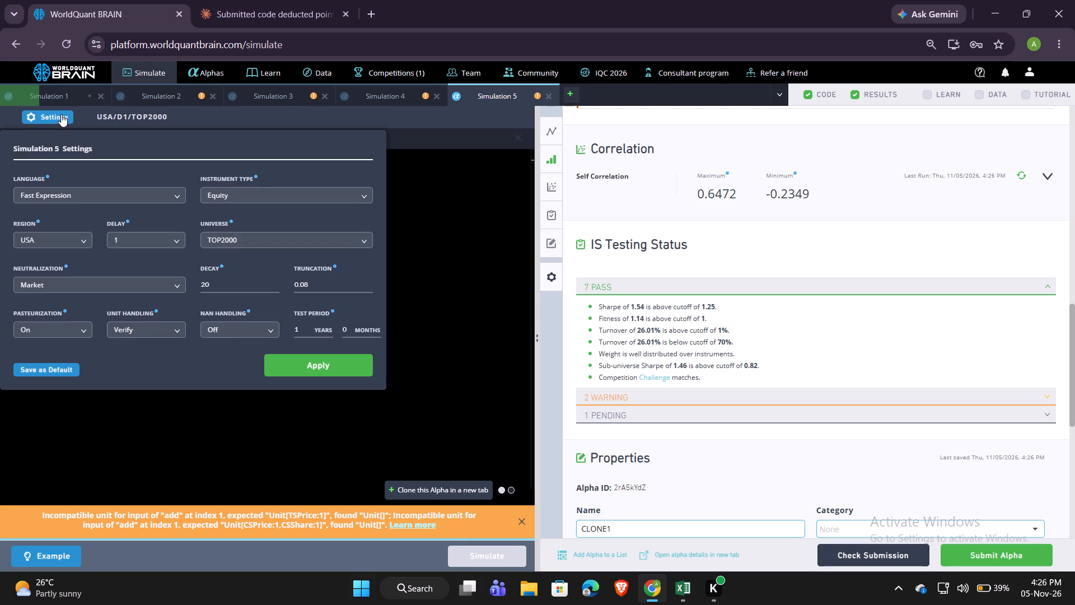
pyautogui.click(229, 279)
pyautogui.press('BackSpace')
pyautogui.press('BackSpace')
pyautogui.write('400')
pyautogui.click(340, 368)
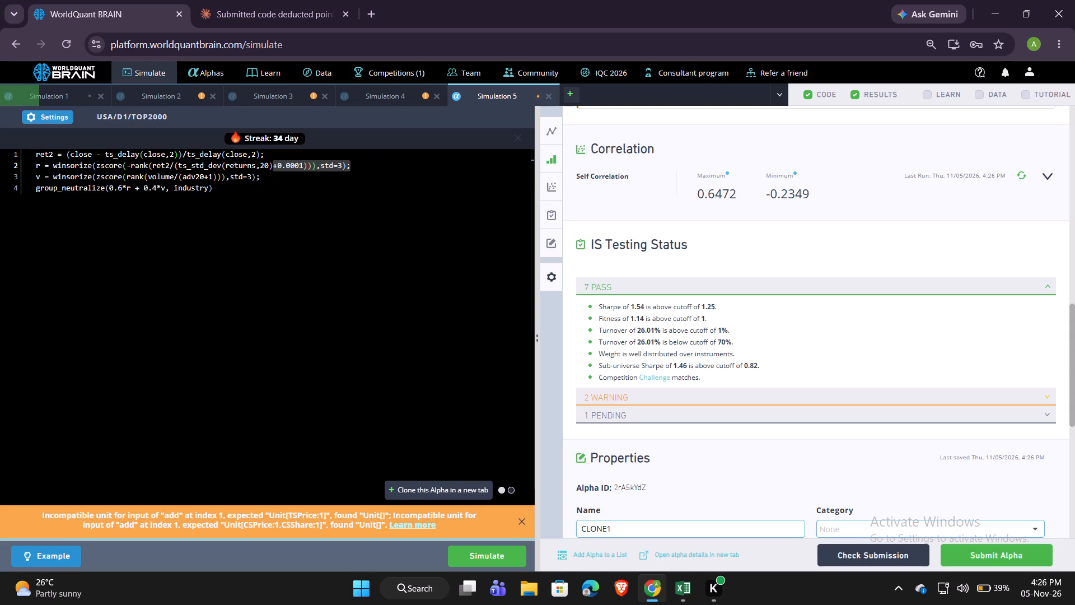
pyautogui.click(509, 560)
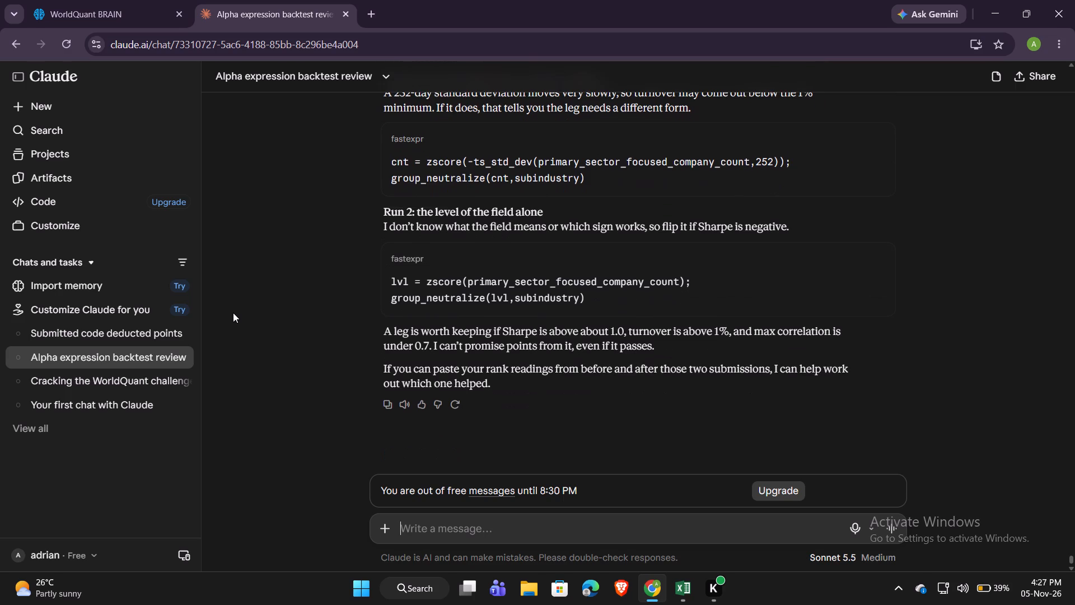
pyautogui.scroll(-1, 233, 313)
pyautogui.click(350, 15)
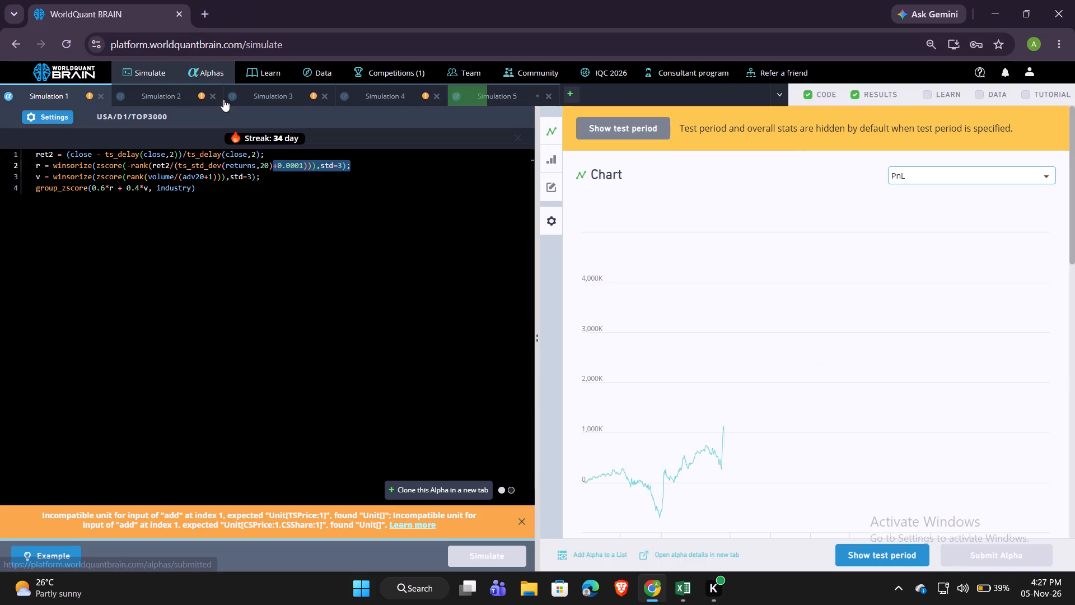
# Show the test period for Simulation 1 and review its PnL chart, simulation settings and failed IS test.
pyautogui.click(890, 560)
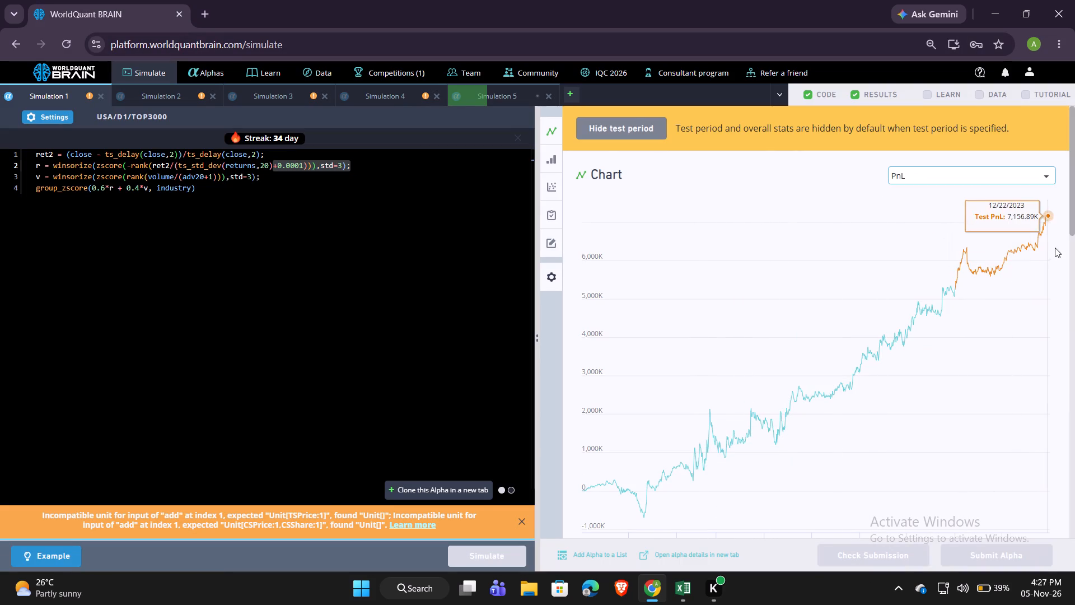
pyautogui.scroll(-5, 939, 296)
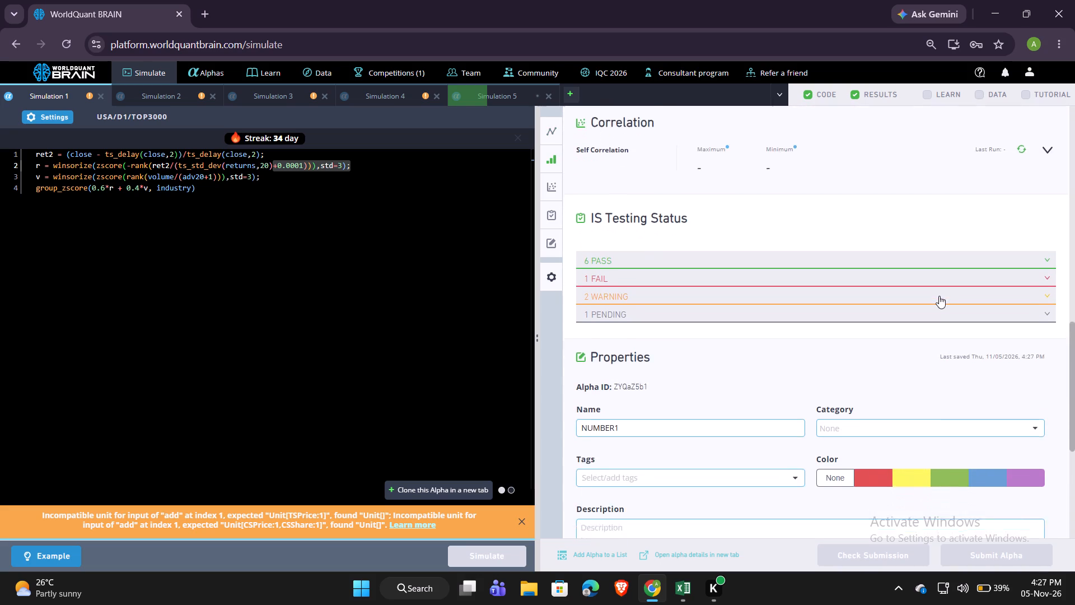
pyautogui.scroll(-1, 939, 296)
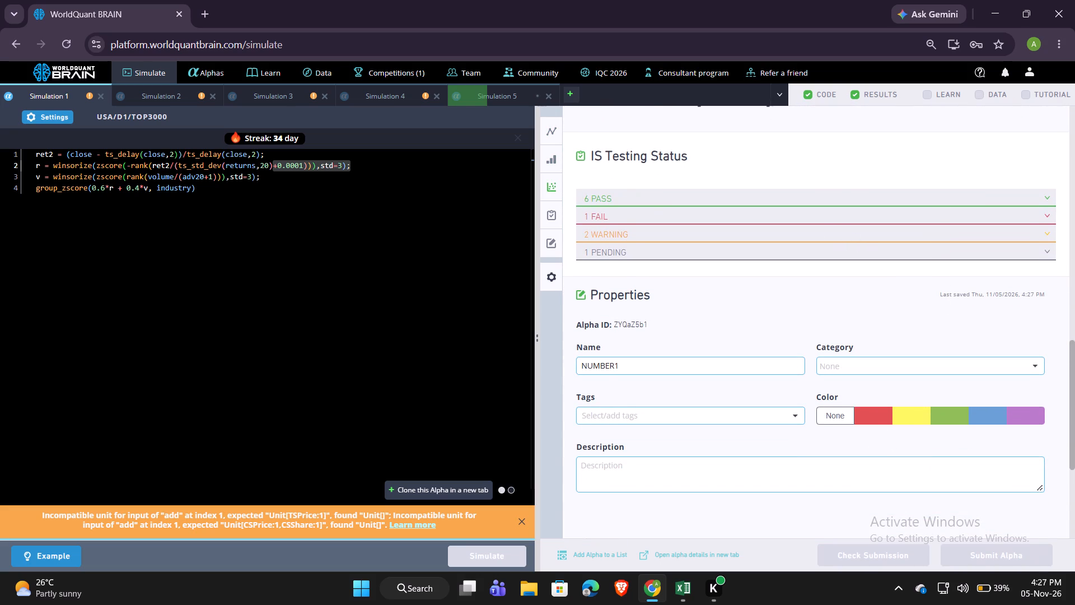
pyautogui.click(48, 114)
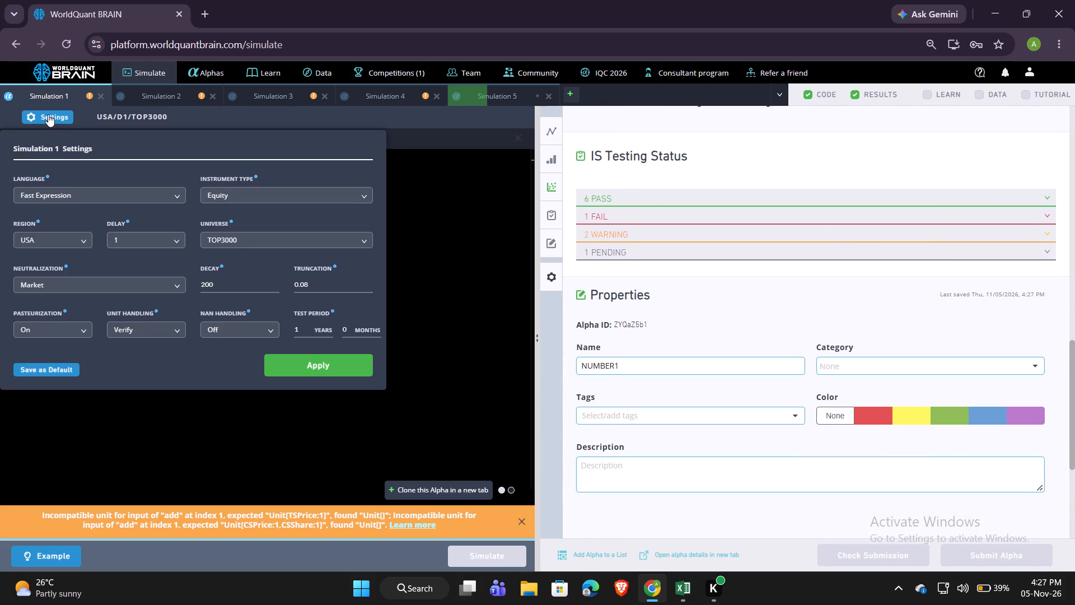
pyautogui.click(48, 114)
pyautogui.scroll(1, 688, 287)
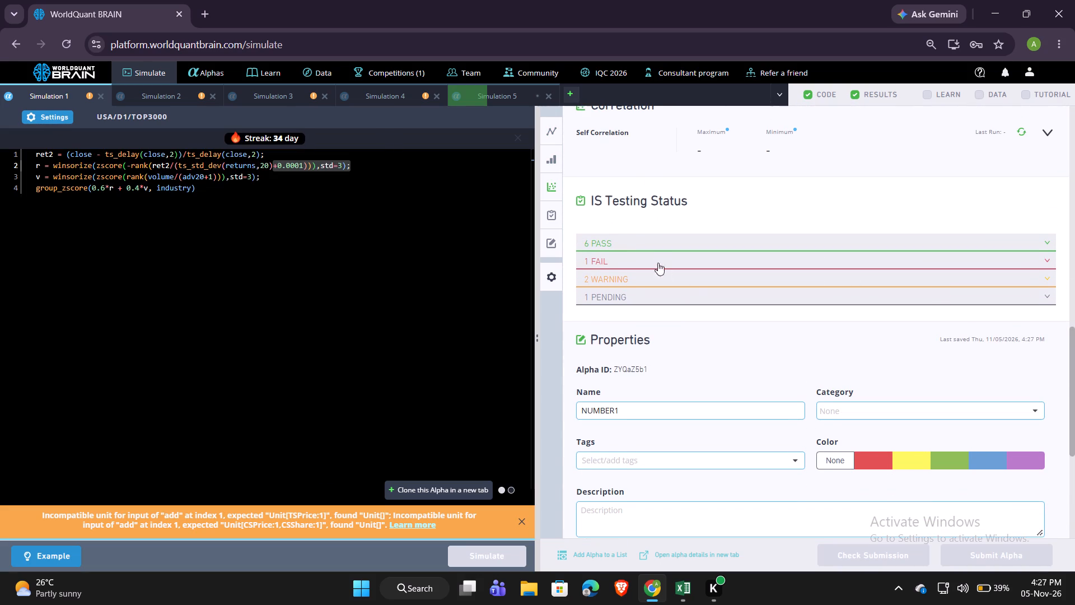
pyautogui.click(651, 255)
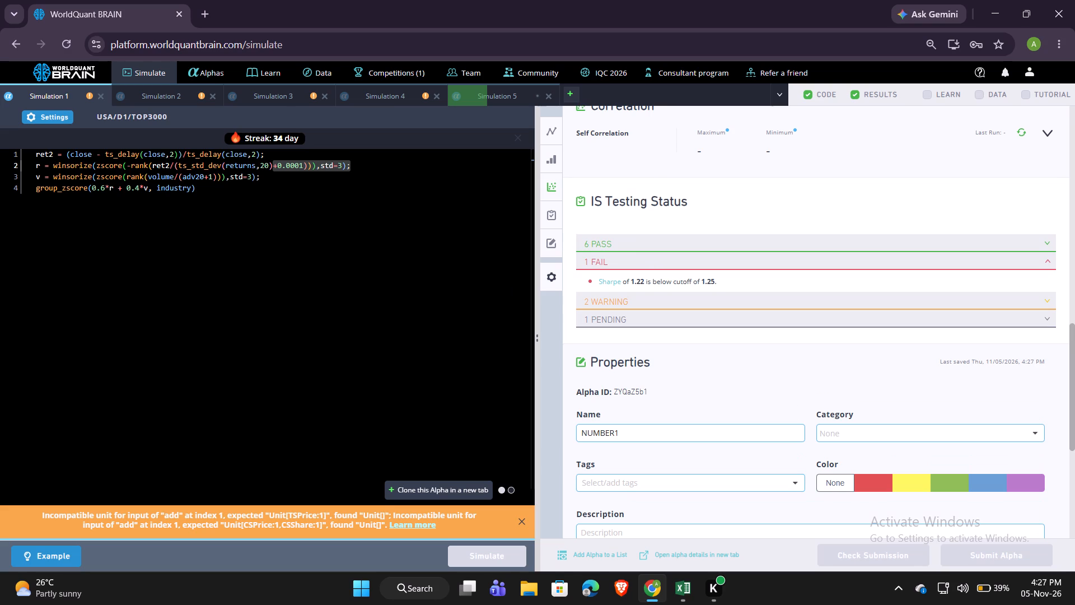
# Replace group_zscore with group_neutralize in the last line of Simulation 1's code.
pyautogui.click(86, 190)
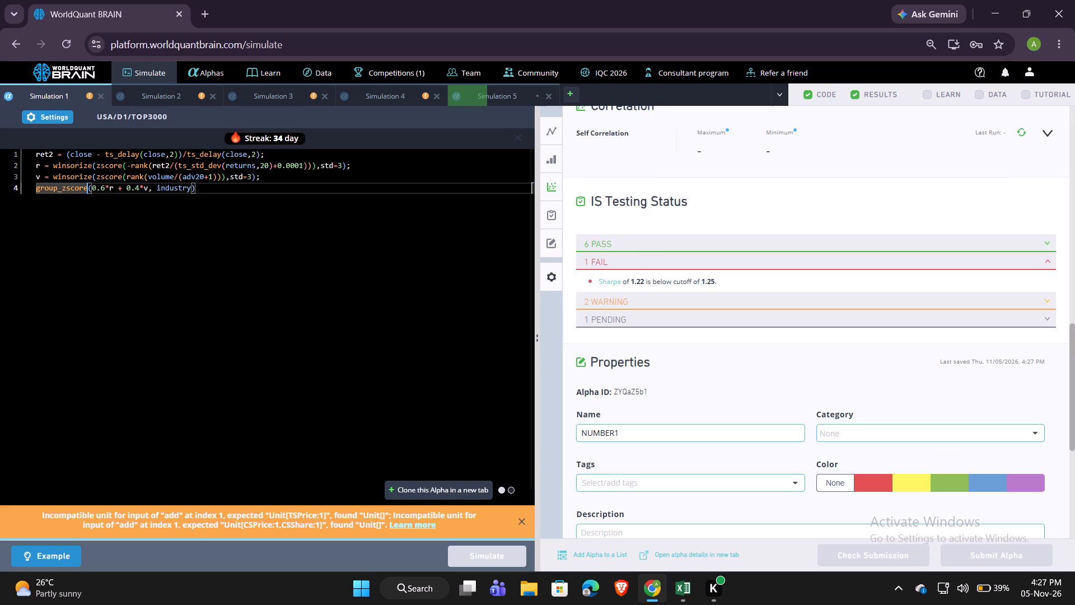
pyautogui.press('BackSpace')
pyautogui.press('BackSpace')
pyautogui.press('BackSpace')
pyautogui.press('BackSpace')
pyautogui.press('BackSpace')
pyautogui.press('BackSpace')
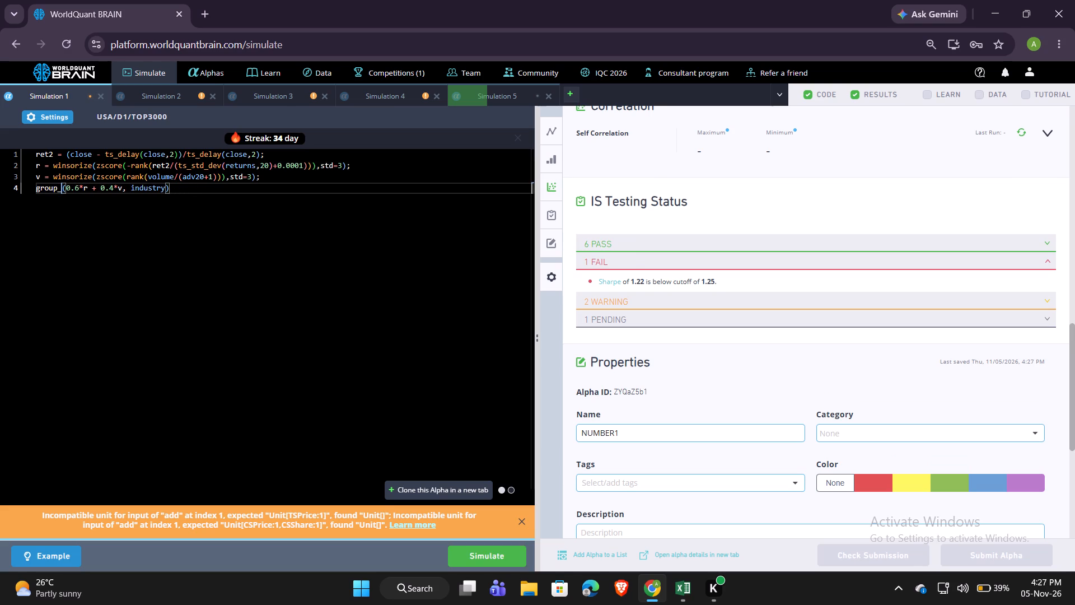
pyautogui.write('NEU')
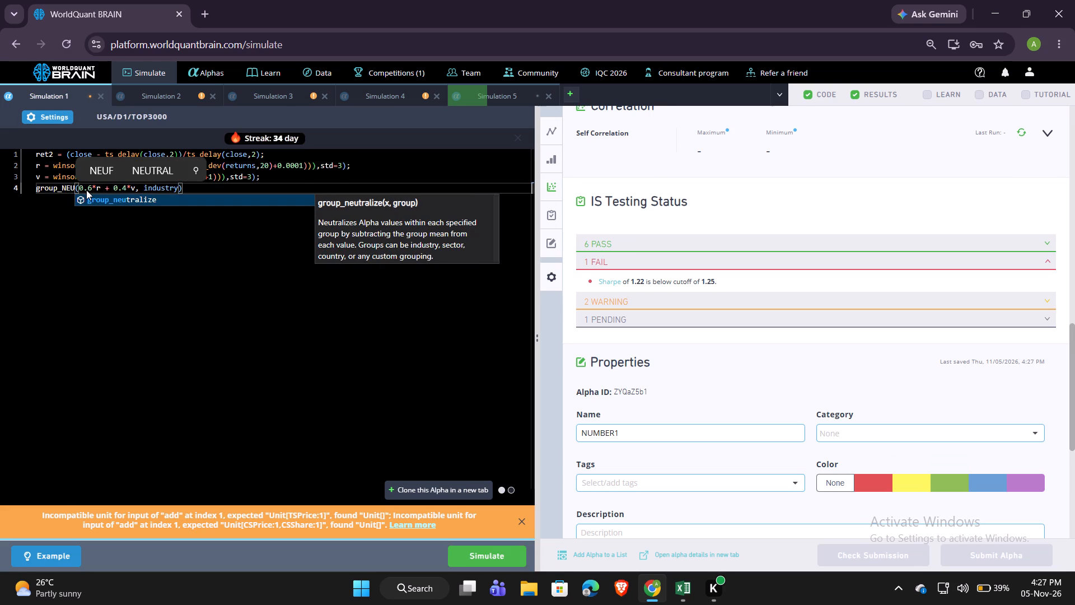
pyautogui.press('Return')
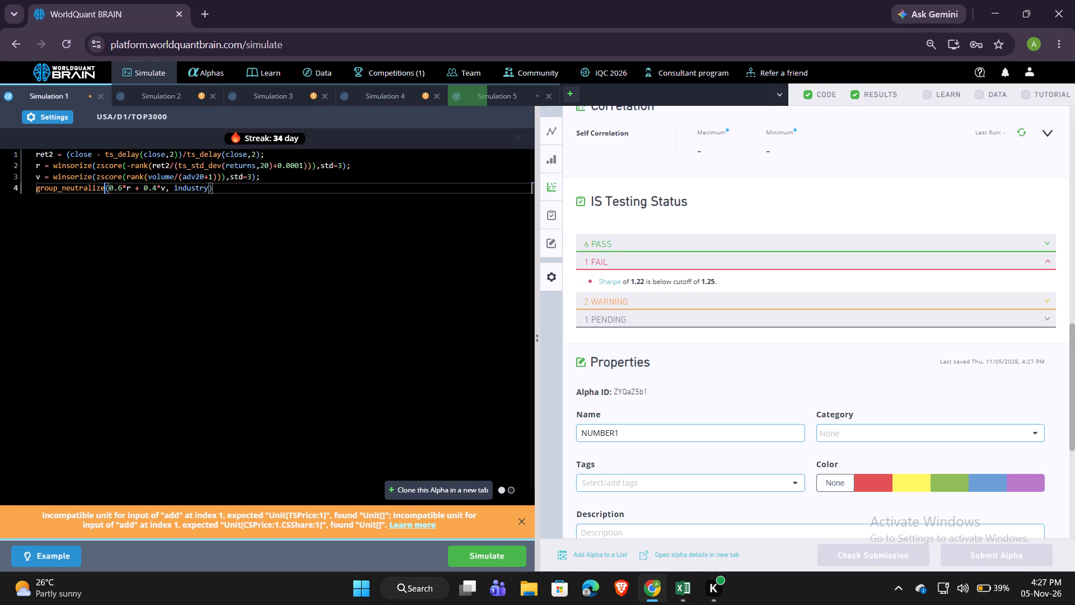
# Change the neutralization group in Simulation 1's last line from industry to sector and rerun the simulation.
pyautogui.click(175, 187)
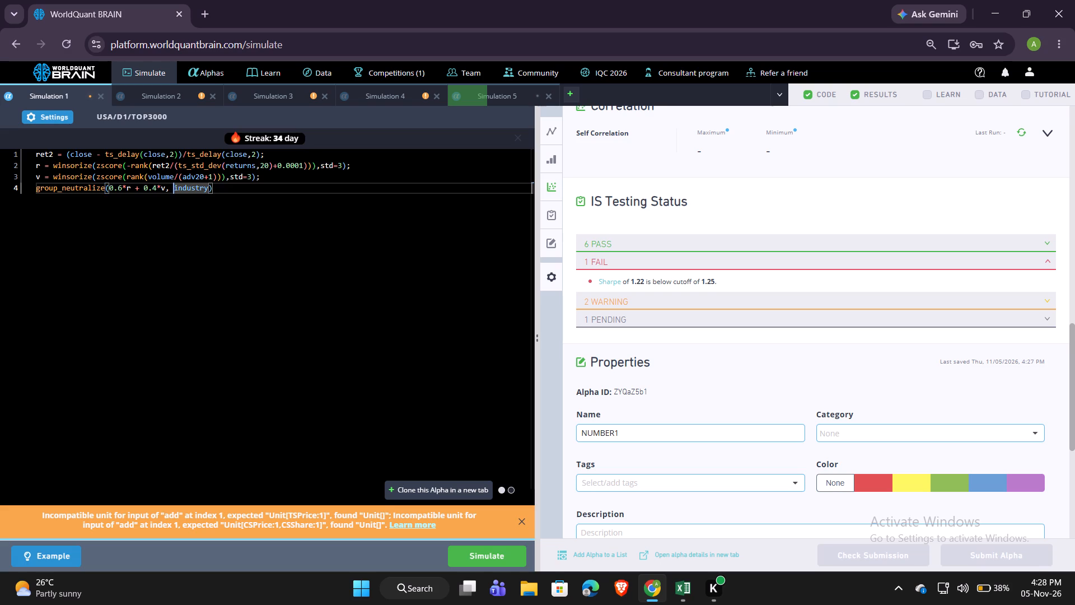
pyautogui.doubleClick(186, 187)
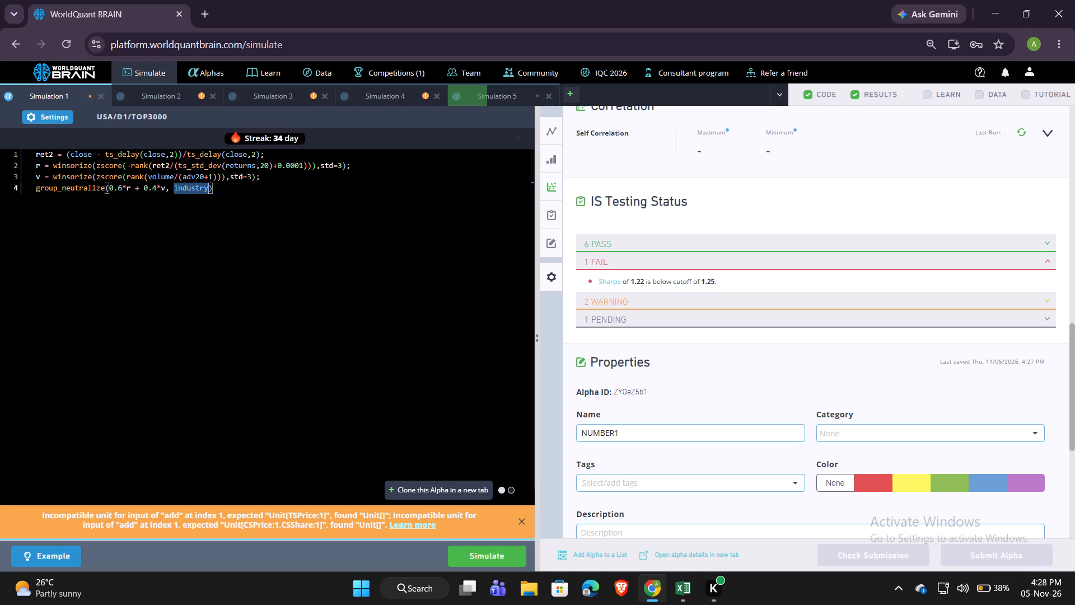
pyautogui.press('s')
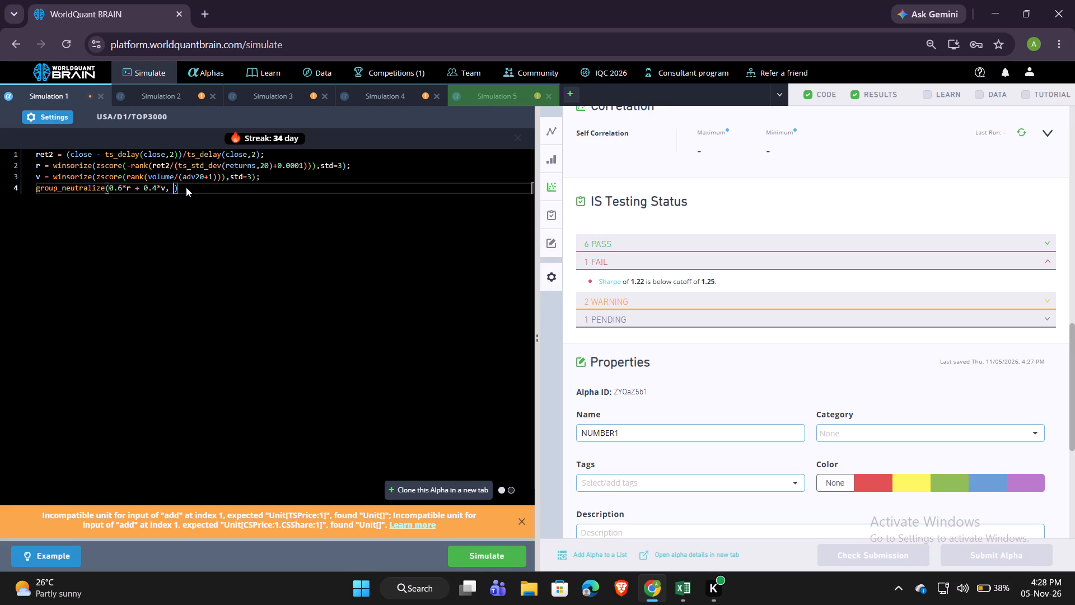
pyautogui.write('se')
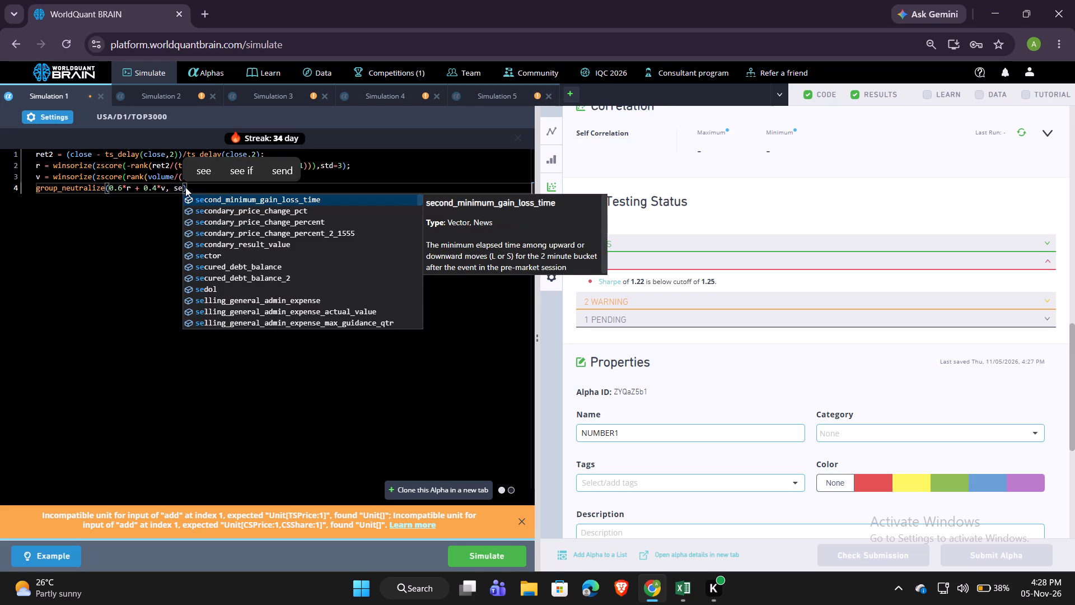
pyautogui.write('ct')
pyautogui.press('Return')
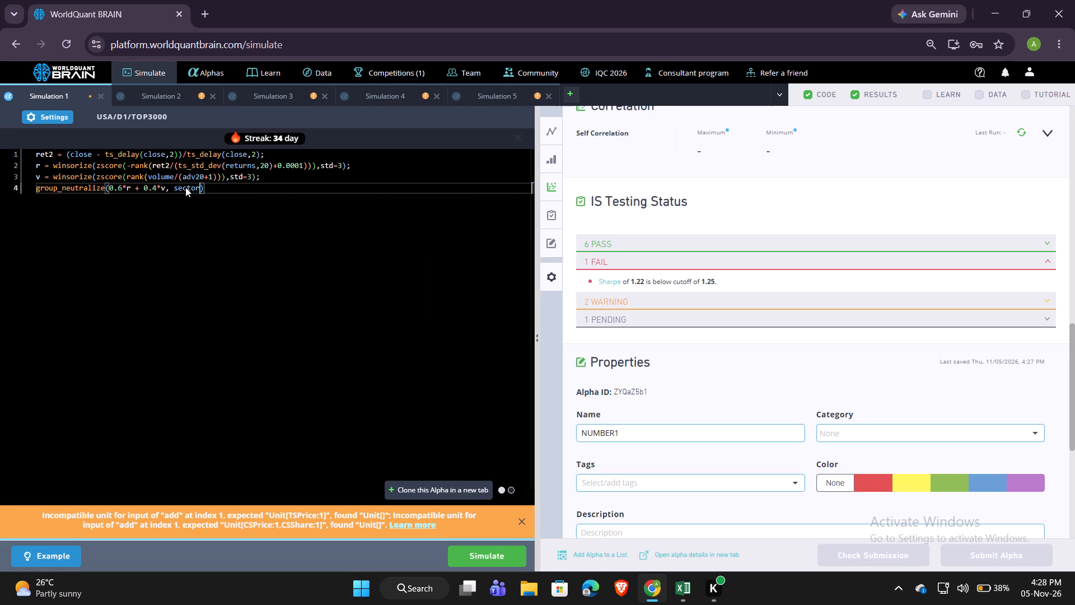
pyautogui.click(484, 553)
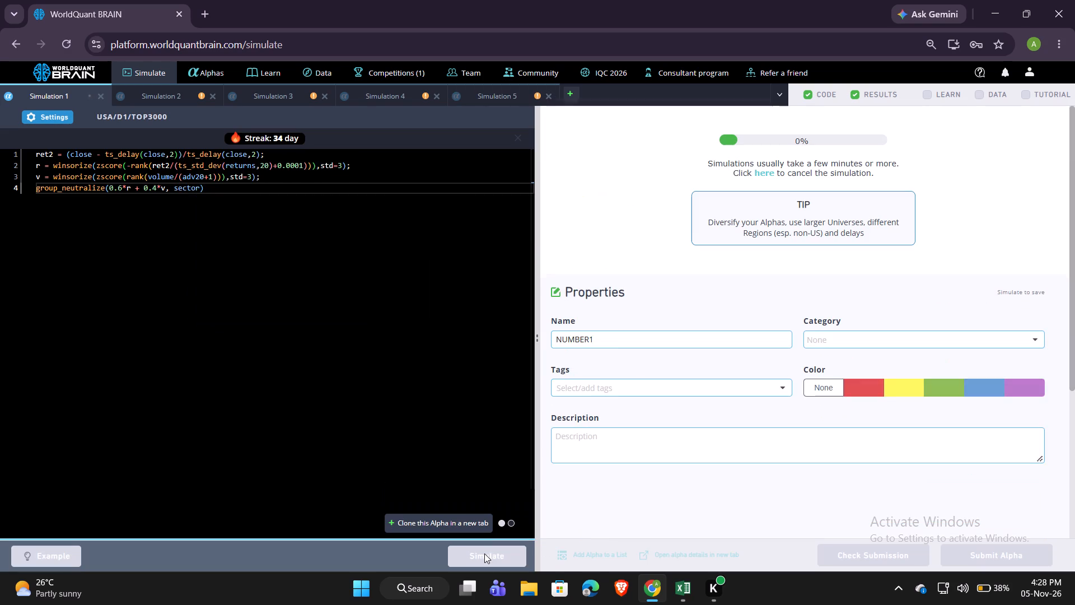
# Show the test period for Simulation 5 and review its PnL chart and IS Summary.
pyautogui.click(515, 90)
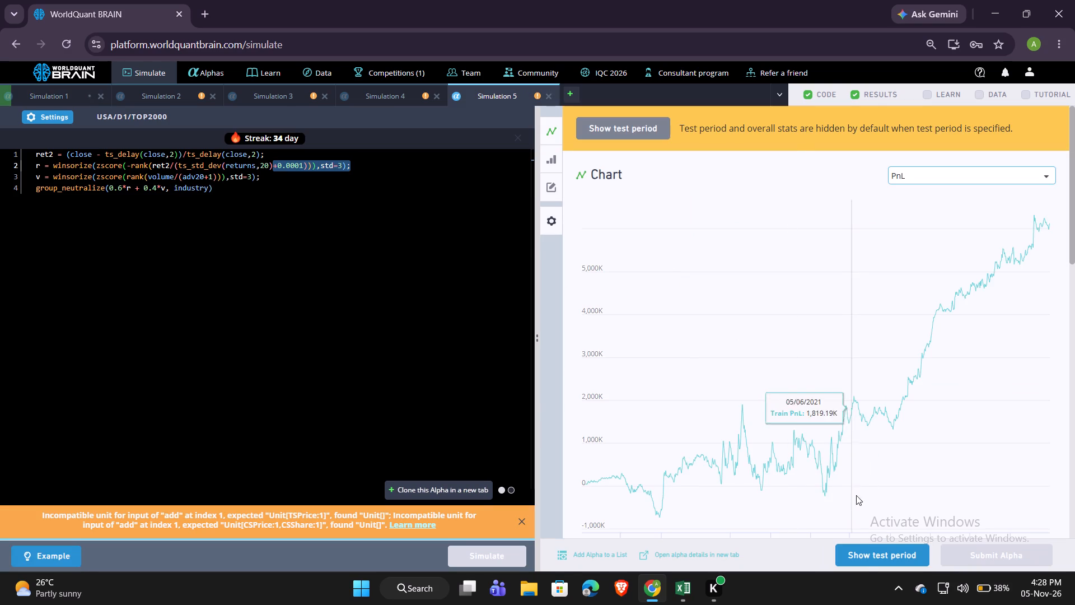
pyautogui.click(866, 556)
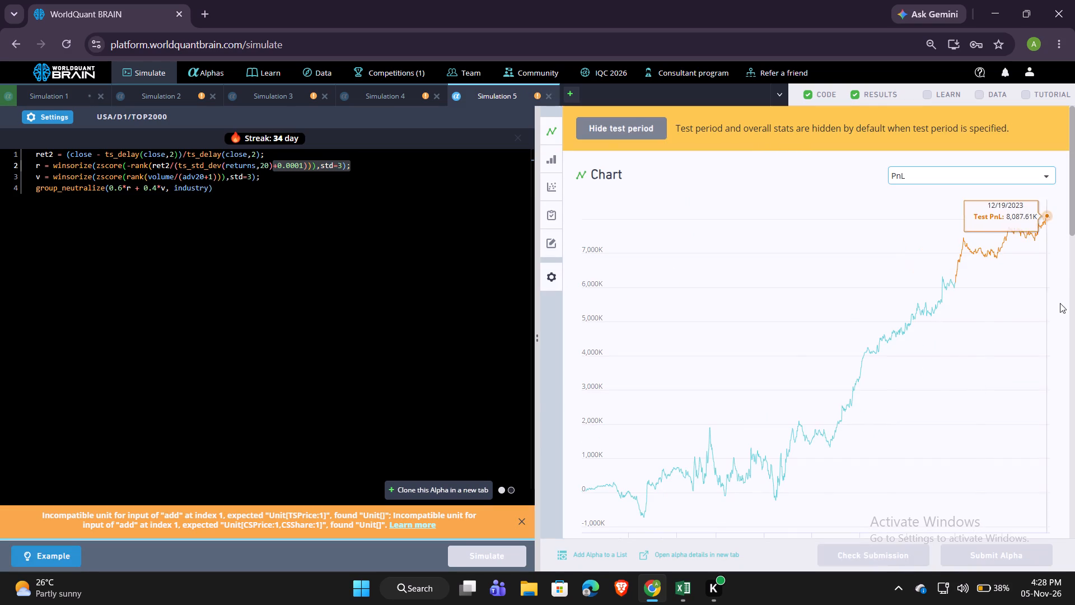
pyautogui.scroll(-3, 934, 348)
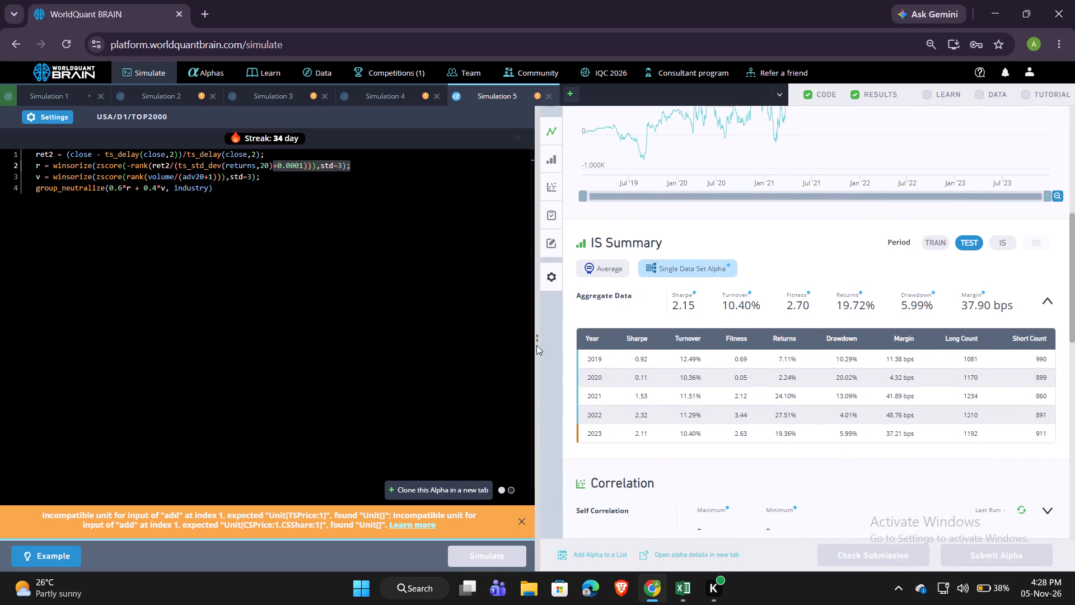
# Set the decay in Simulation 5's settings to 20 and apply it.
pyautogui.click(62, 115)
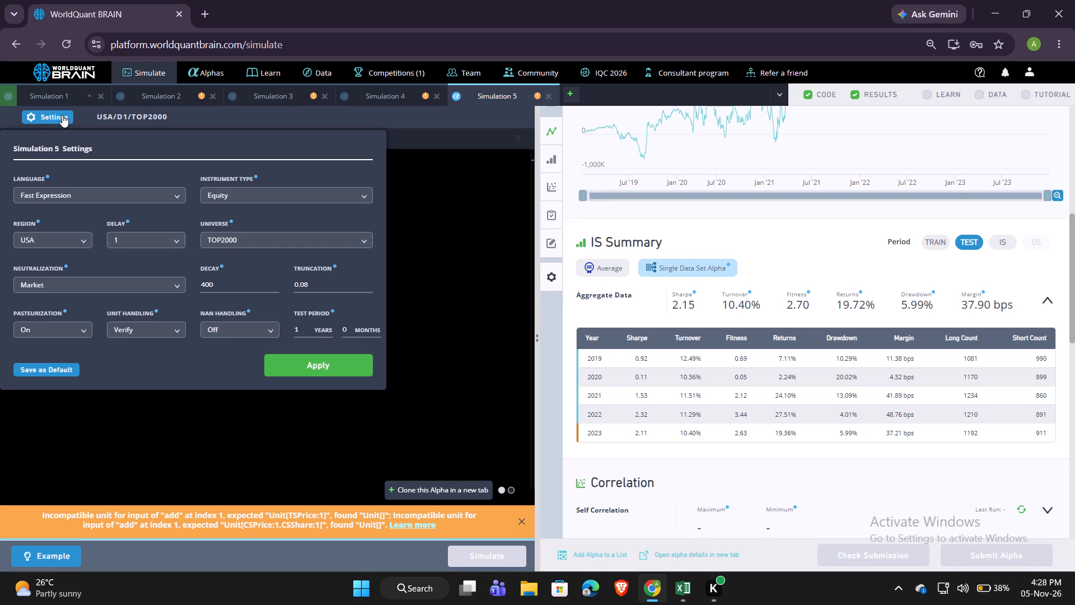
pyautogui.click(229, 283)
pyautogui.press('BackSpace')
pyautogui.press('BackSpace')
pyautogui.press('BackSpace')
pyautogui.press('2')
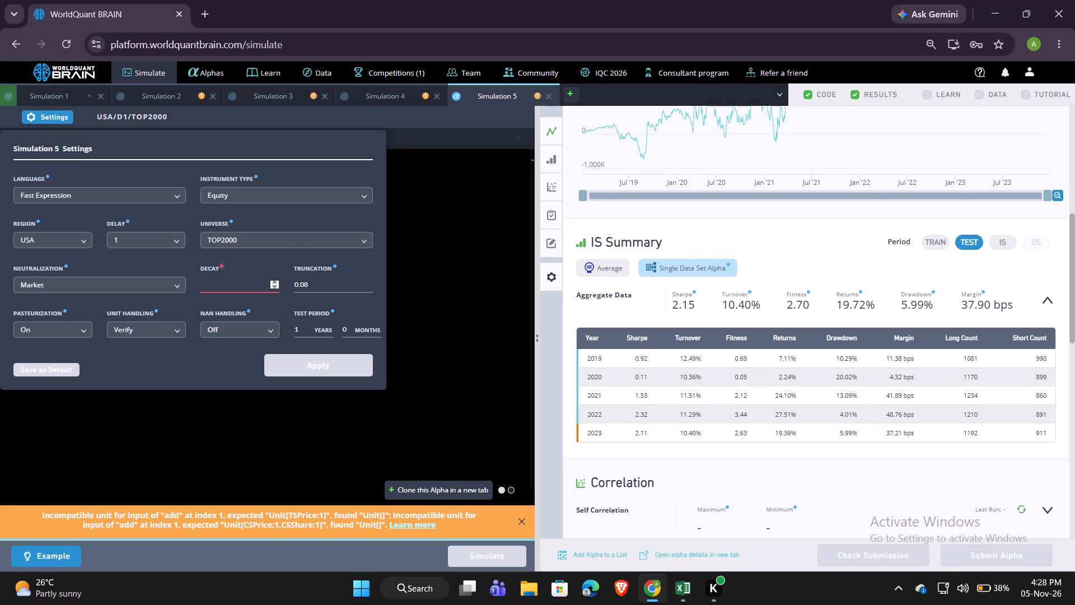
pyautogui.press('0')
pyautogui.click(324, 371)
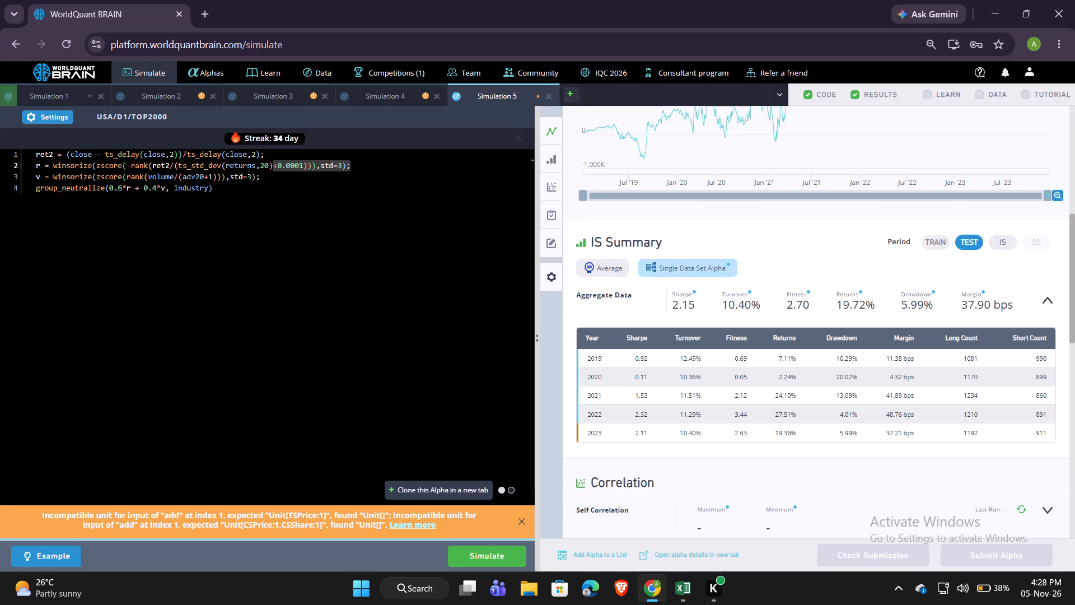
# Change the neutralization group in Simulation 5's last line from industry to subindustry and rerun the simulation.
pyautogui.click(174, 185)
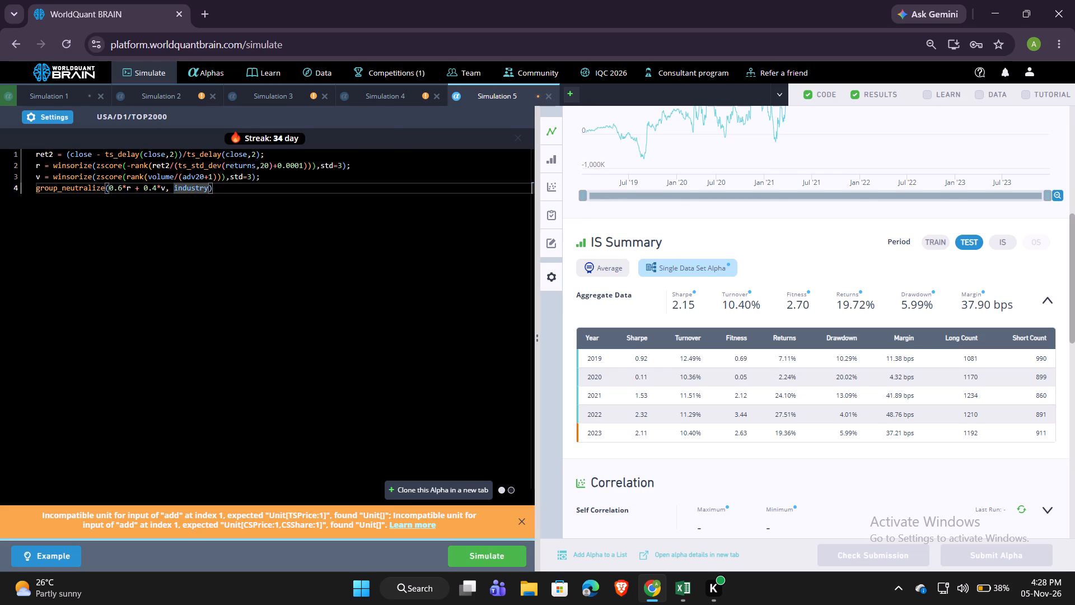
pyautogui.write('sub')
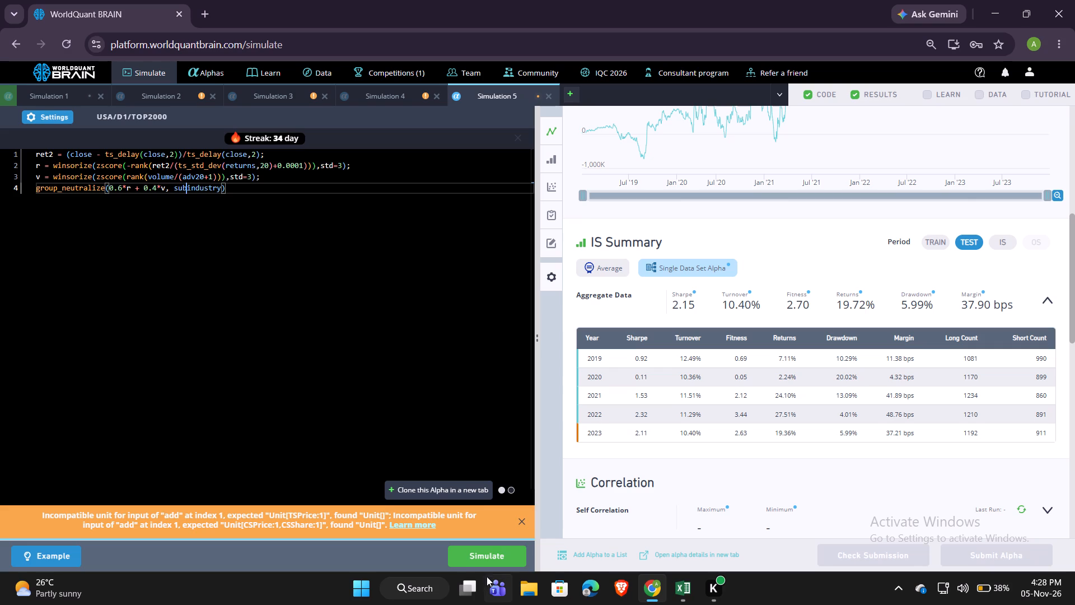
pyautogui.click(488, 557)
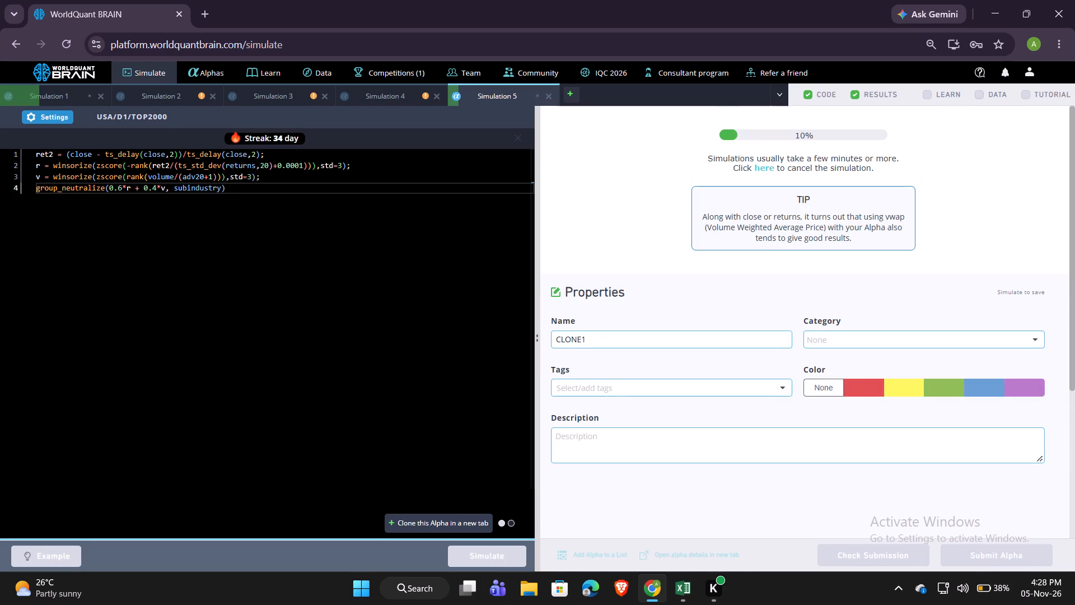
# Review Simulation 2's PnL chart, yearly IS Summary, self correlation and IS testing status.
pyautogui.click(170, 98)
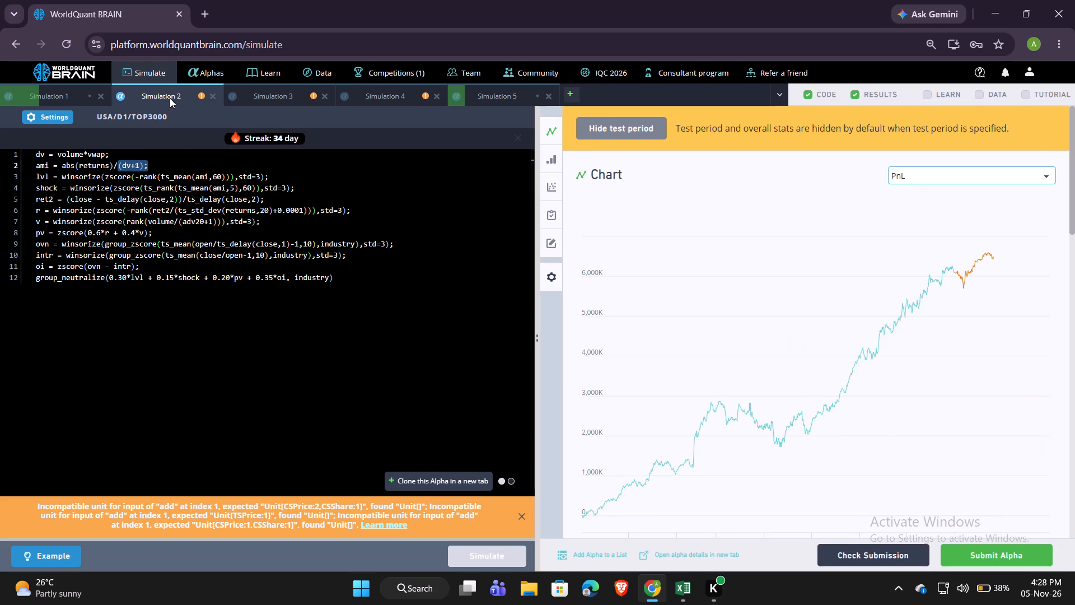
pyautogui.scroll(-4, 792, 395)
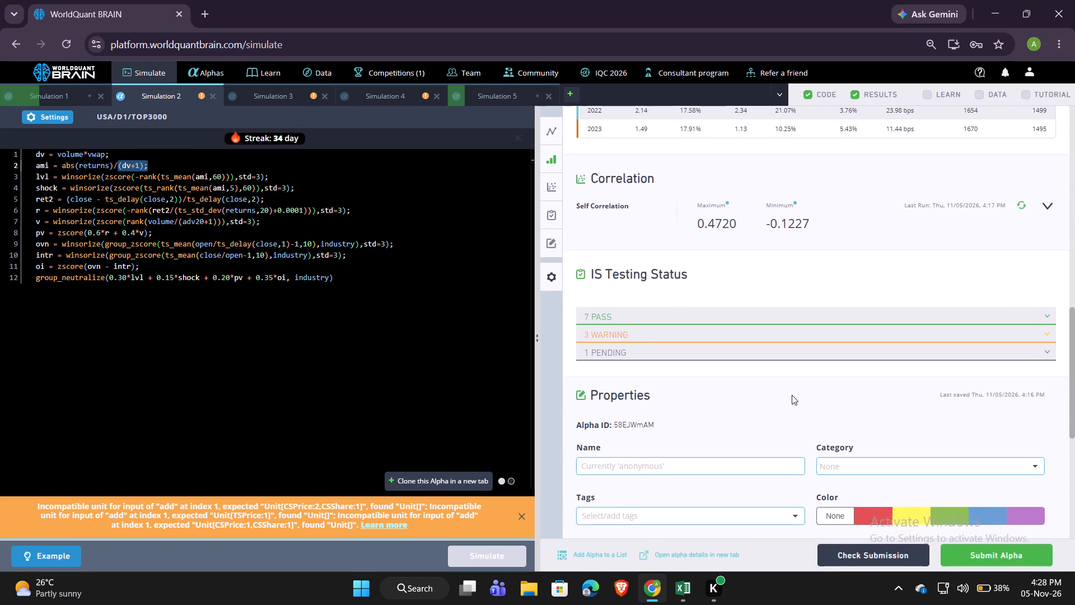
pyautogui.scroll(-1, 792, 395)
pyautogui.scroll(4, 792, 395)
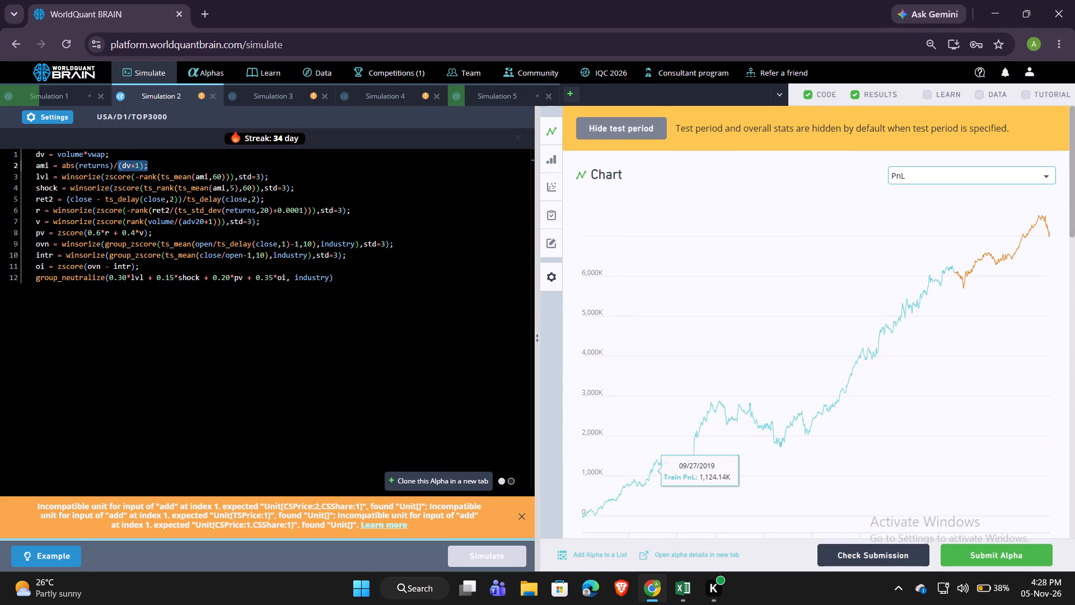
pyautogui.scroll(-1, 710, 311)
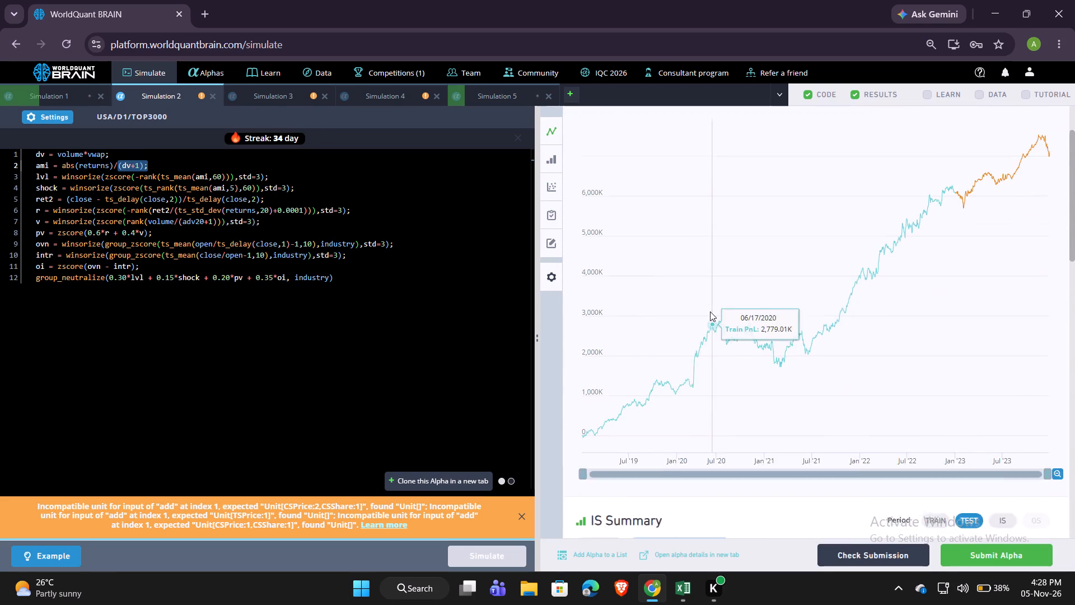
pyautogui.scroll(-2, 710, 311)
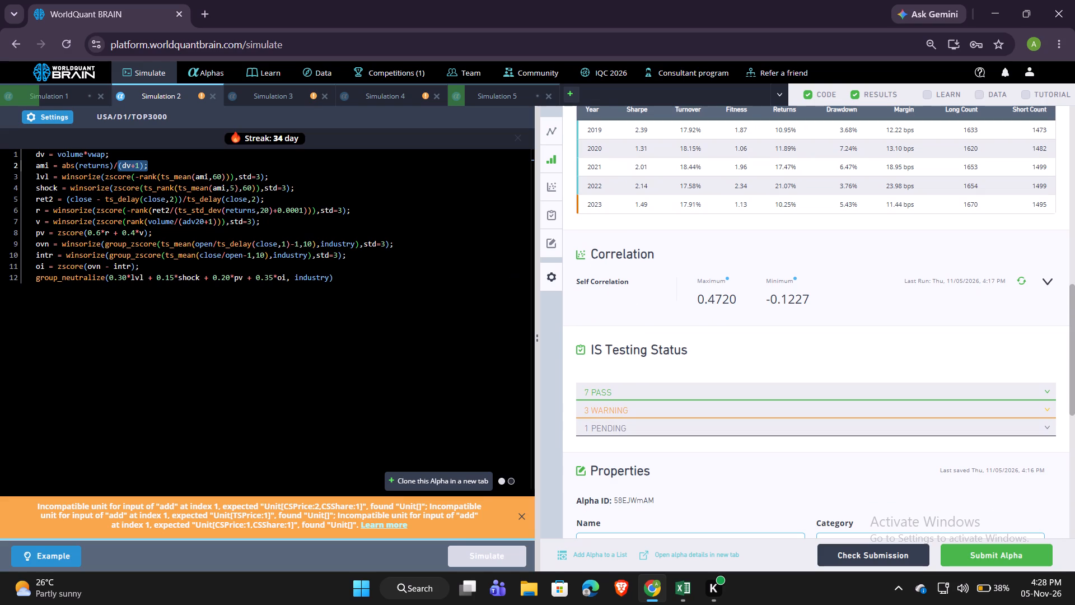
# View Simulation 3's results, run the self-correlation check on Simulation 4, and return to Simulation 1 to check its progress.
pyautogui.click(285, 97)
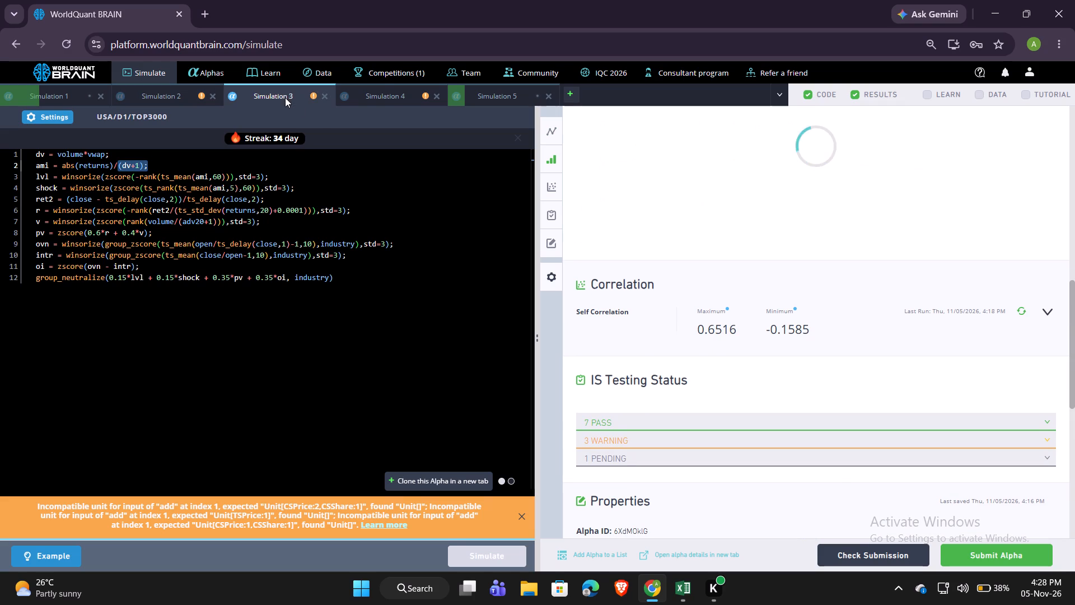
pyautogui.click(390, 89)
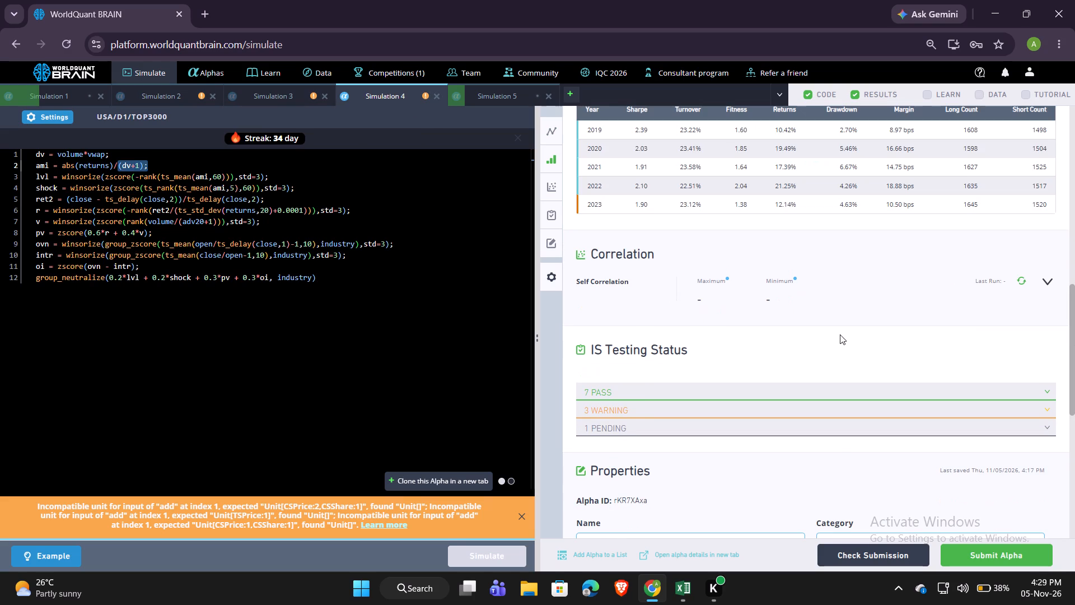
pyautogui.click(1018, 280)
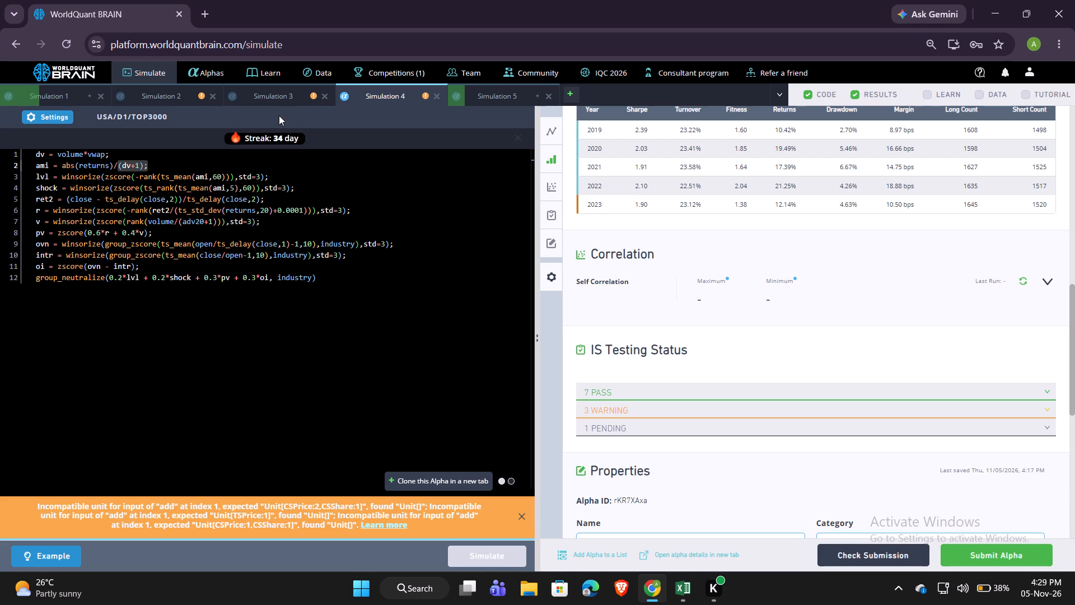
pyautogui.click(268, 95)
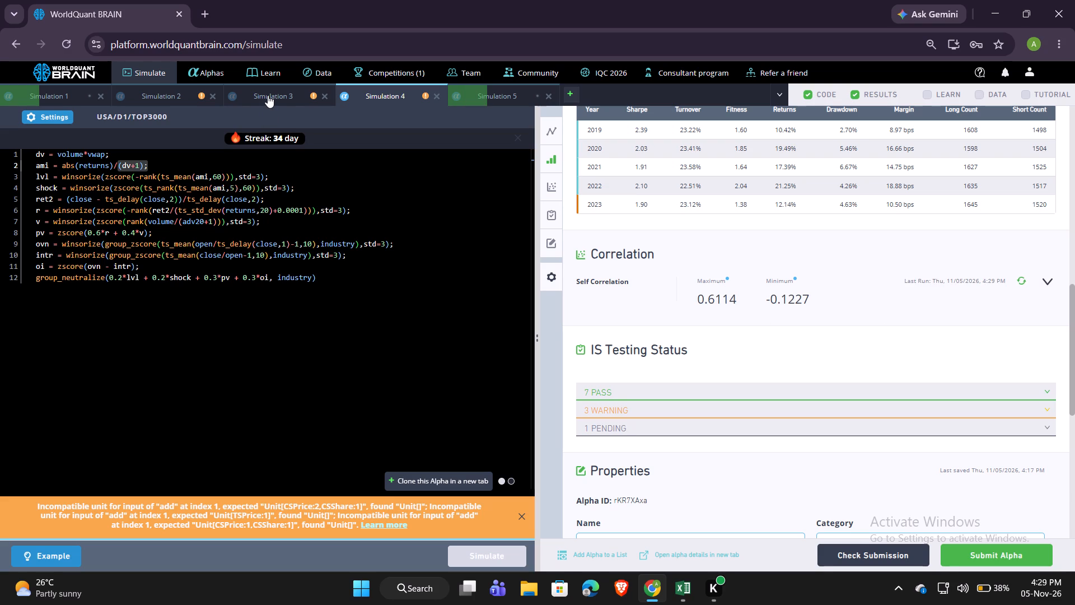
pyautogui.click(70, 103)
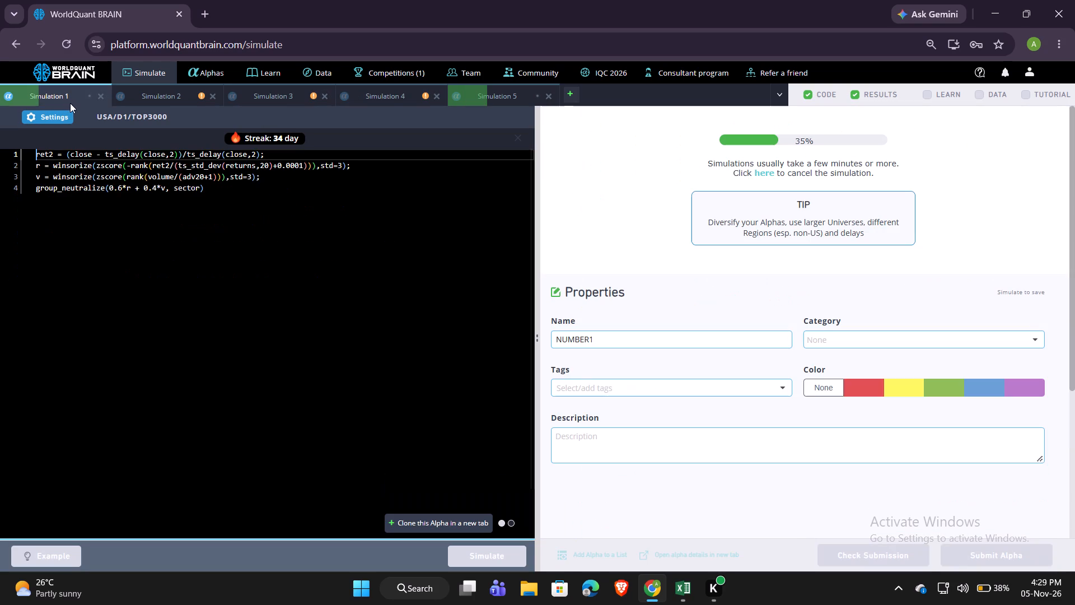
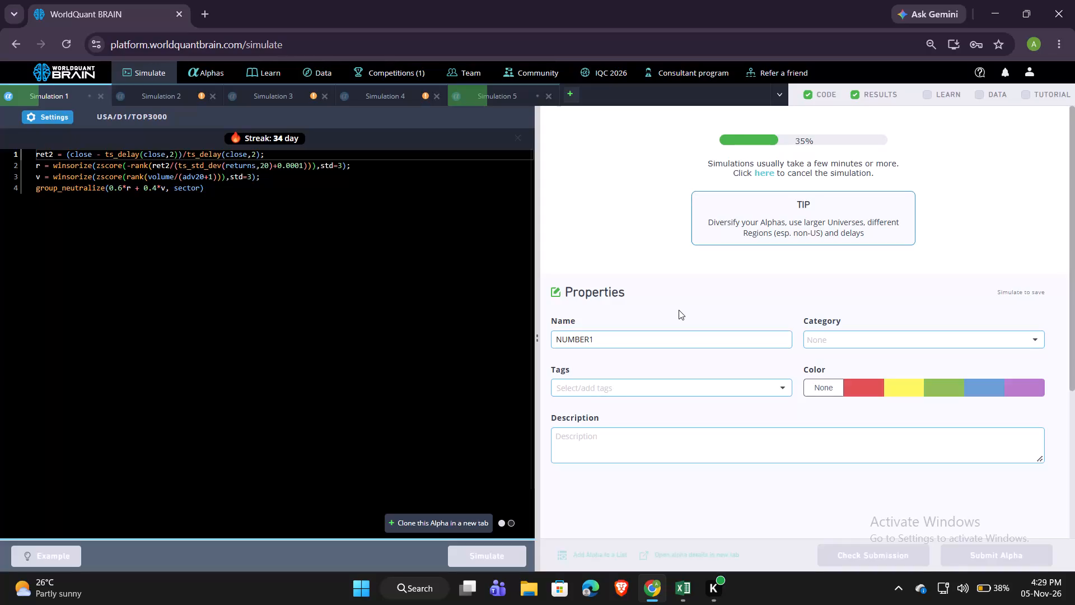
# Show Simulation 1's test period and review its PnL chart, yearly IS Summary and failed IS test.
pyautogui.click(516, 136)
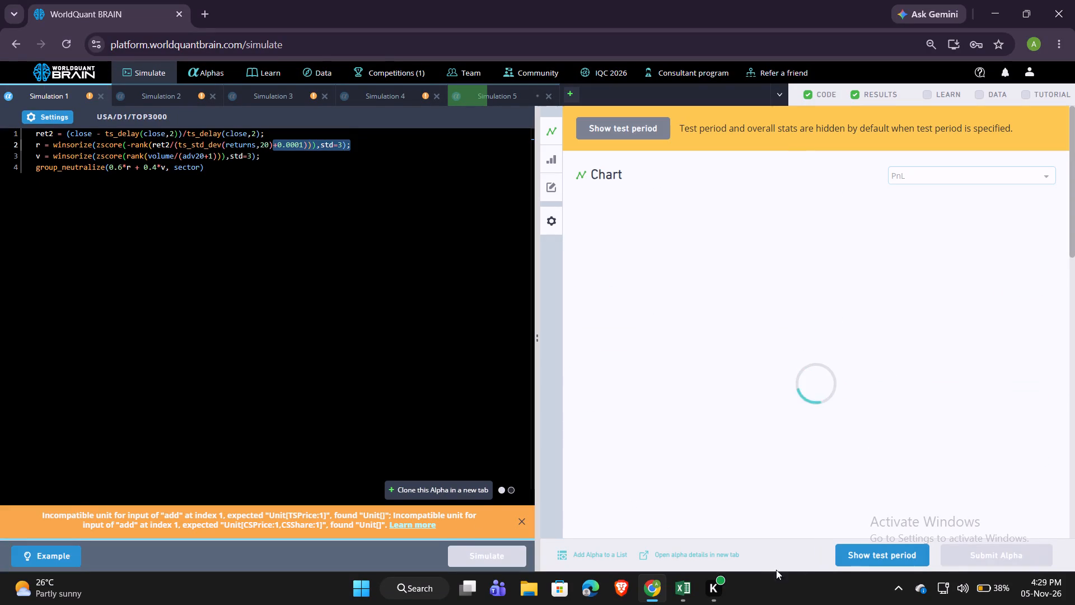
pyautogui.click(844, 555)
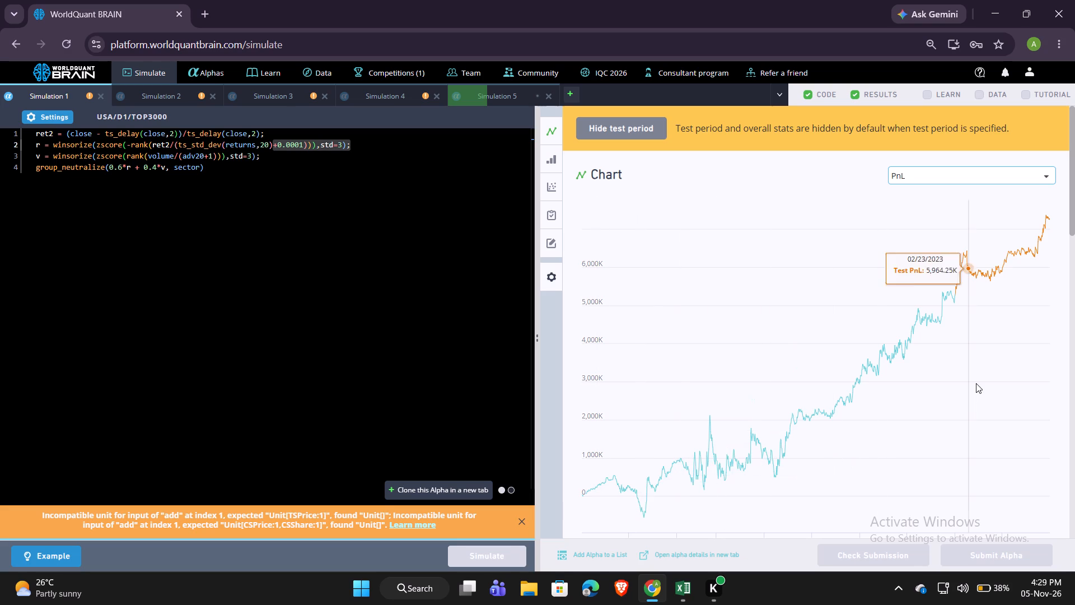
pyautogui.scroll(-2, 928, 323)
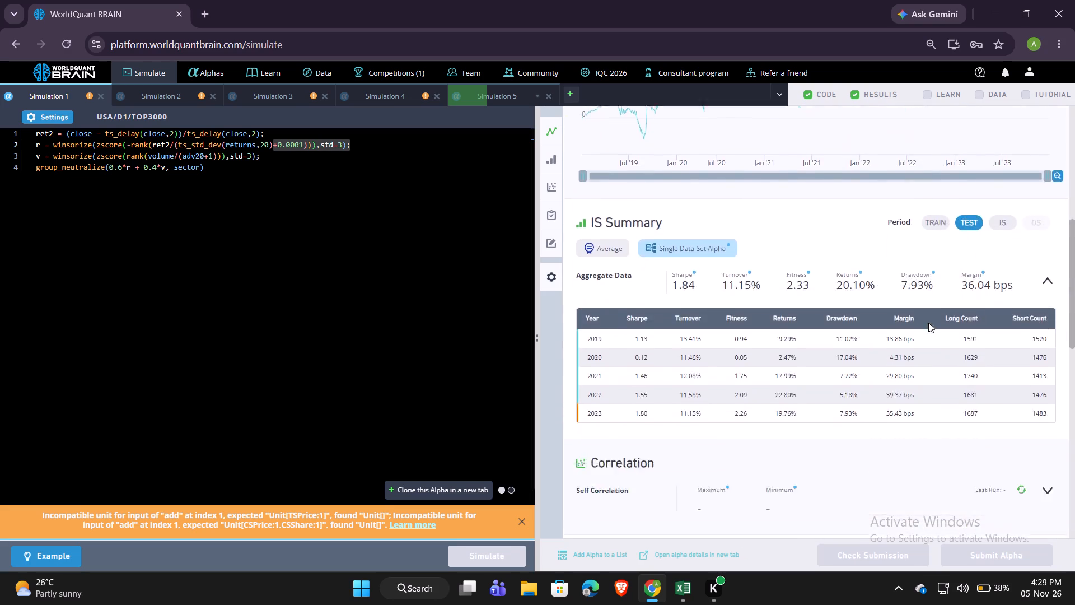
pyautogui.scroll(-1, 928, 323)
pyautogui.click(892, 355)
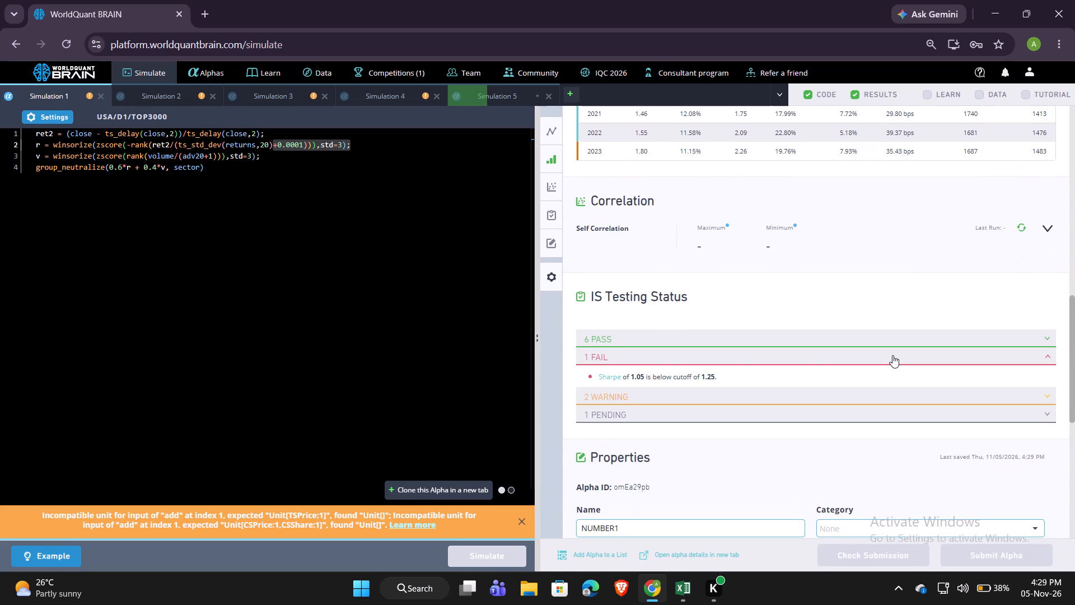
# Change the neutralization group in Simulation 1's last line from sector to subindustry and rerun the simulation.
pyautogui.doubleClick(175, 169)
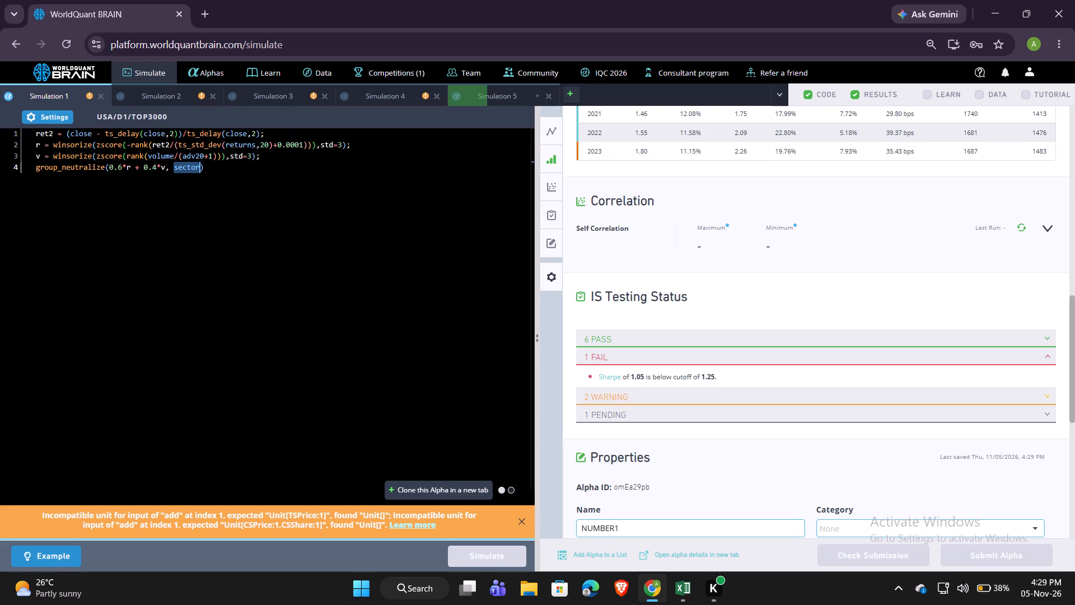
pyautogui.write('sub')
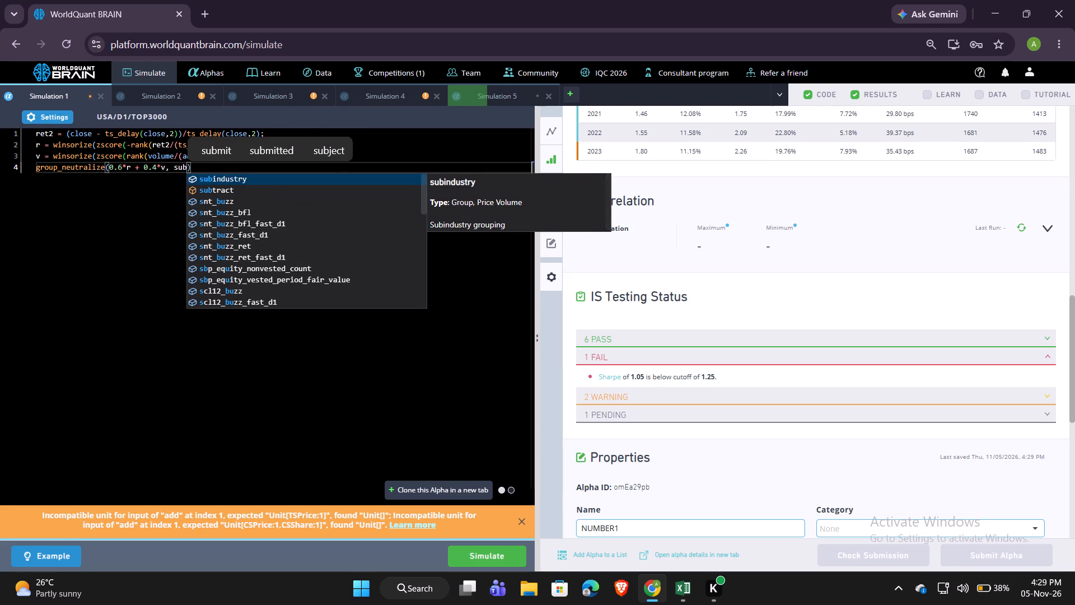
pyautogui.press('Return')
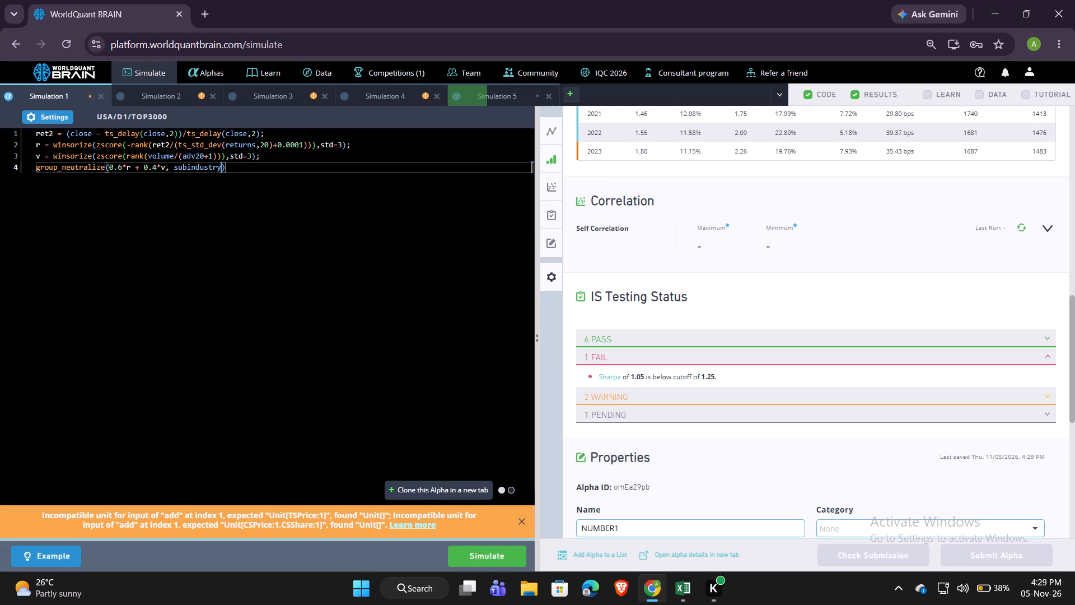
pyautogui.click(468, 554)
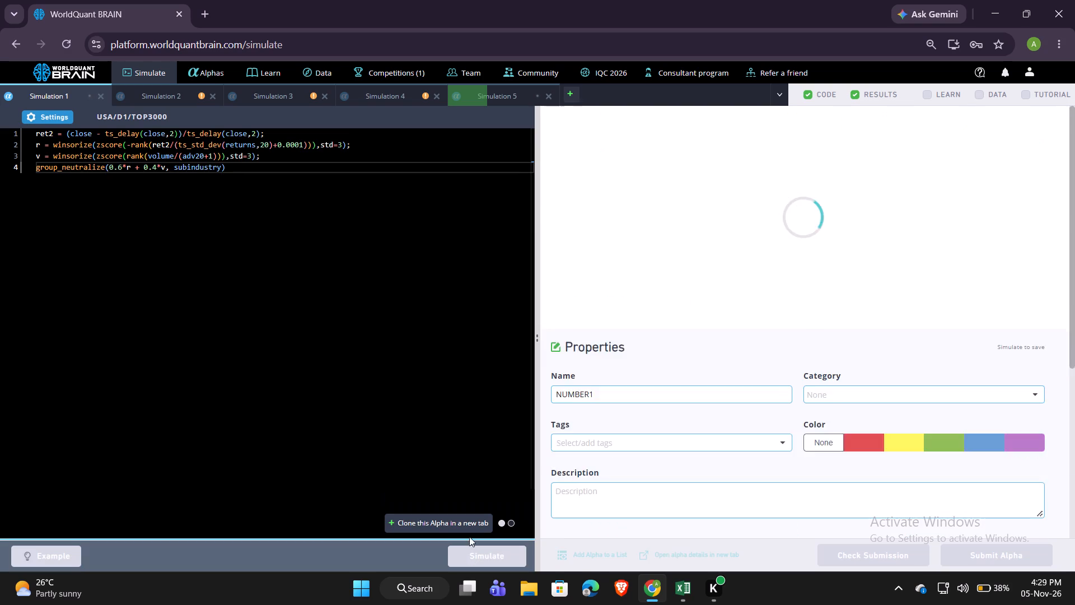
# Show Simulation 5's test period, review its PnL chart and passed IS tests, and run the self-correlation check.
pyautogui.click(504, 102)
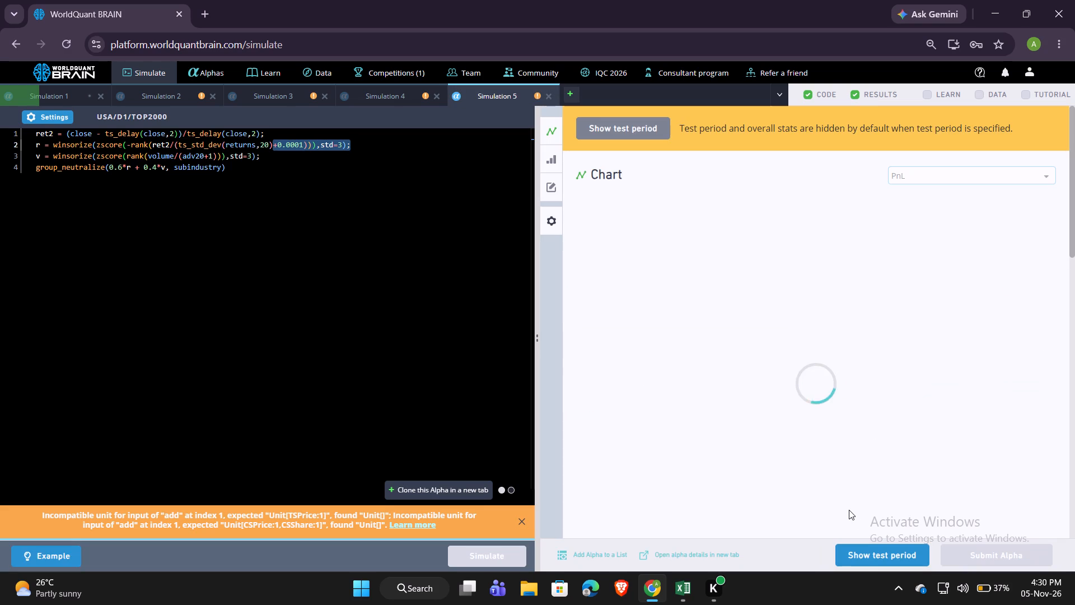
pyautogui.click(875, 550)
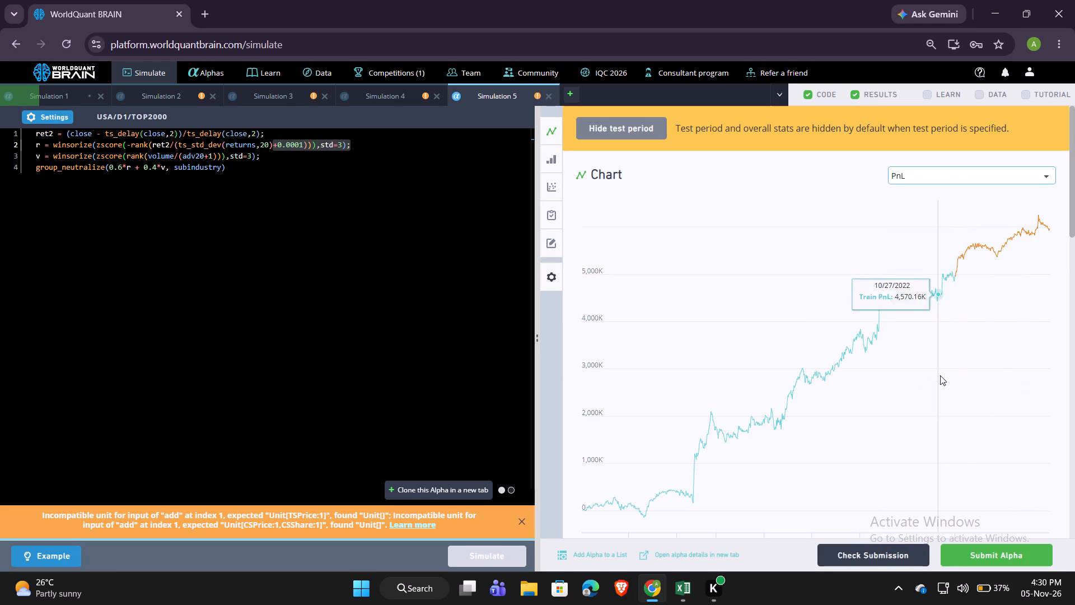
pyautogui.scroll(-4, 940, 375)
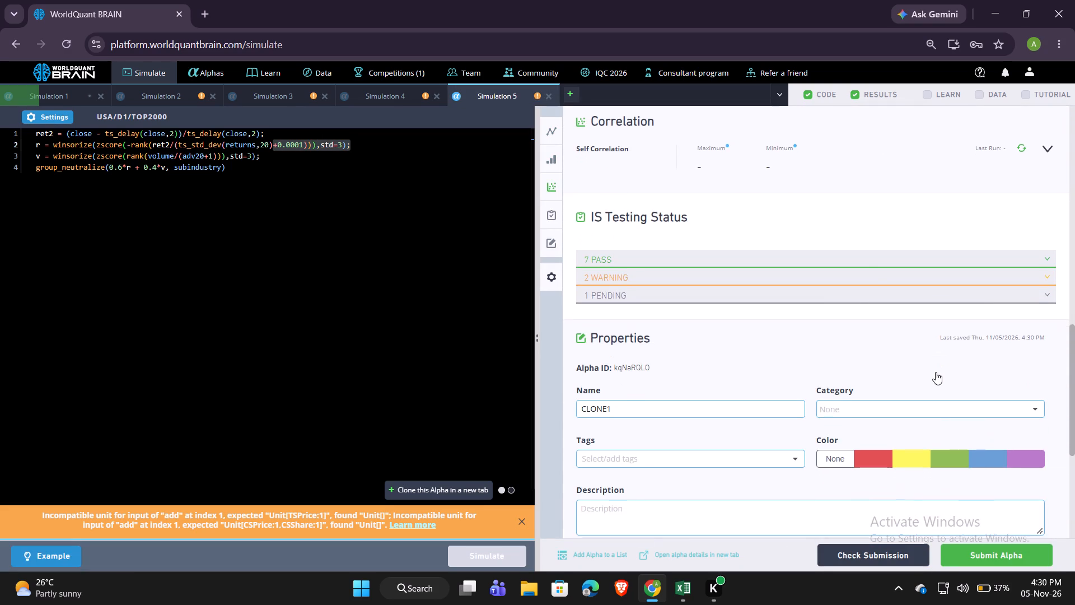
pyautogui.click(857, 259)
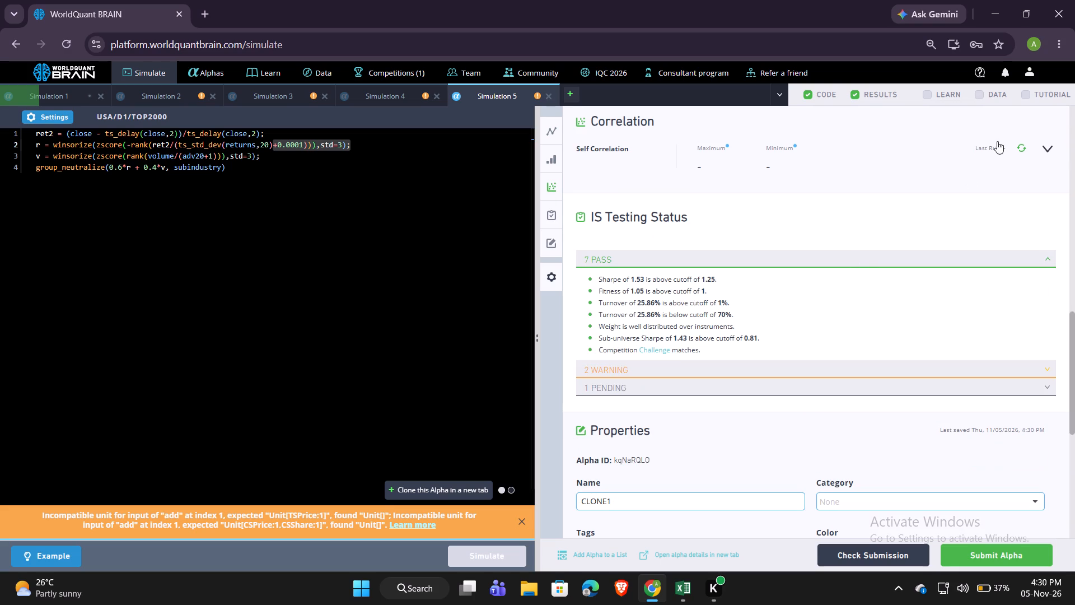
pyautogui.click(1022, 147)
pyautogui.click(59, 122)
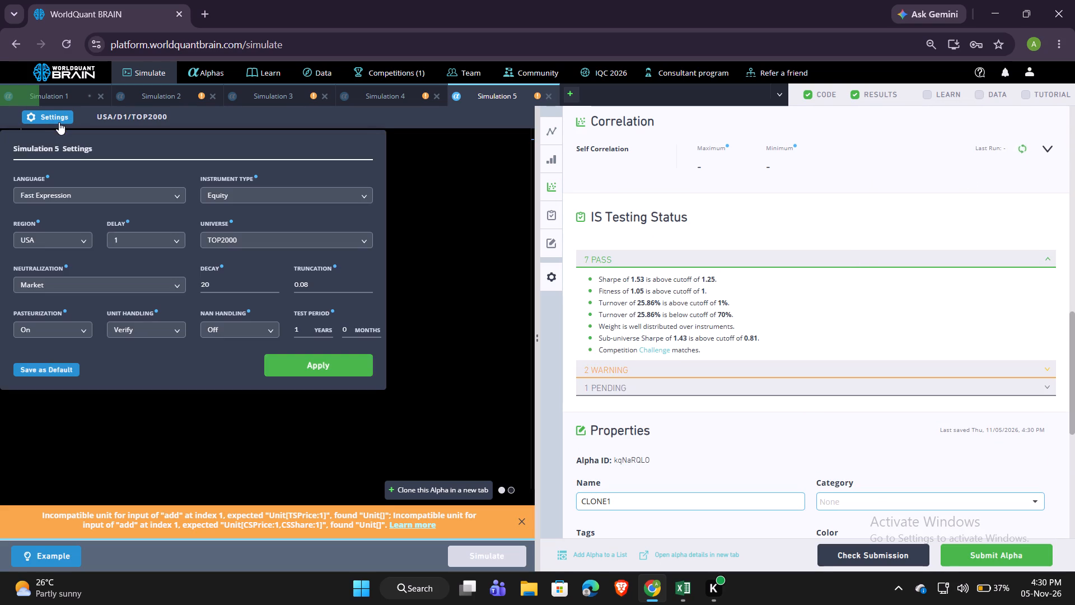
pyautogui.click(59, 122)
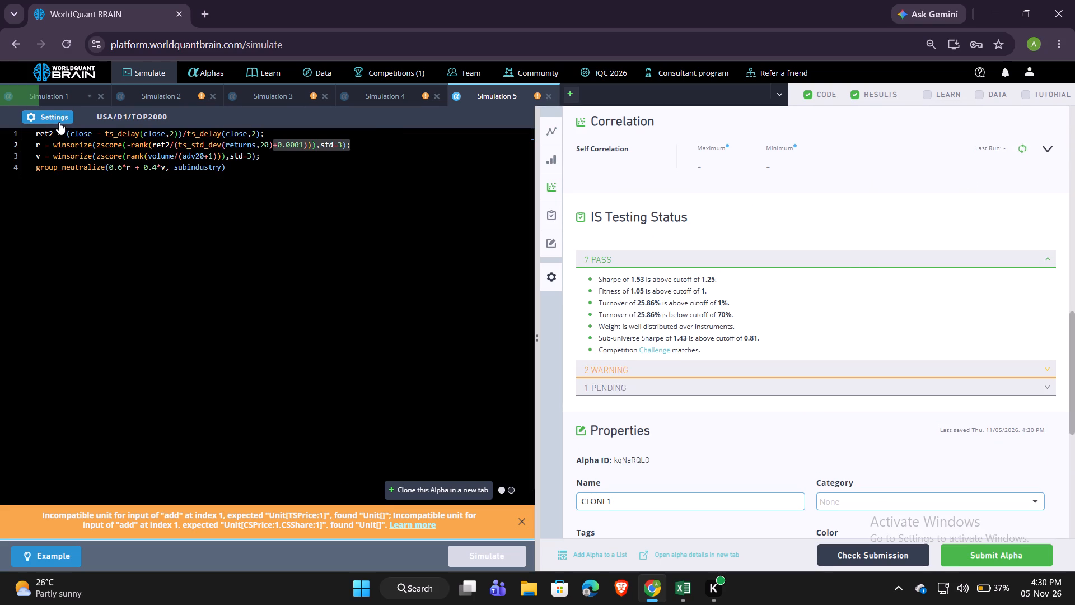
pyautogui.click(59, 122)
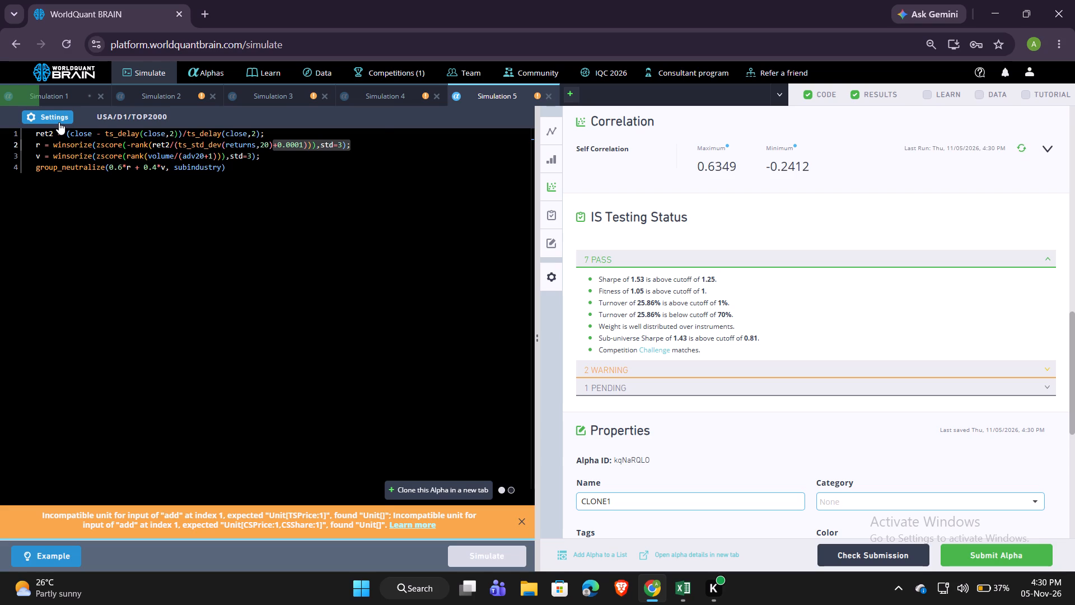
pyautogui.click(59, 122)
# Set the decay in Simulation 5's settings to 200, apply it and rerun the simulation.
pyautogui.click(58, 116)
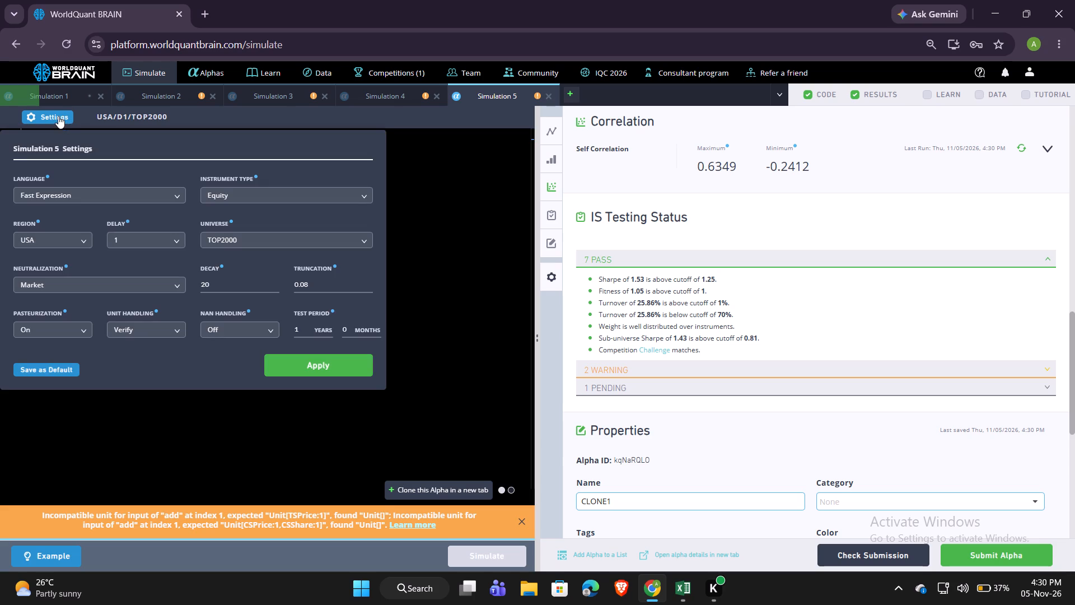
pyautogui.click(220, 279)
pyautogui.press('0')
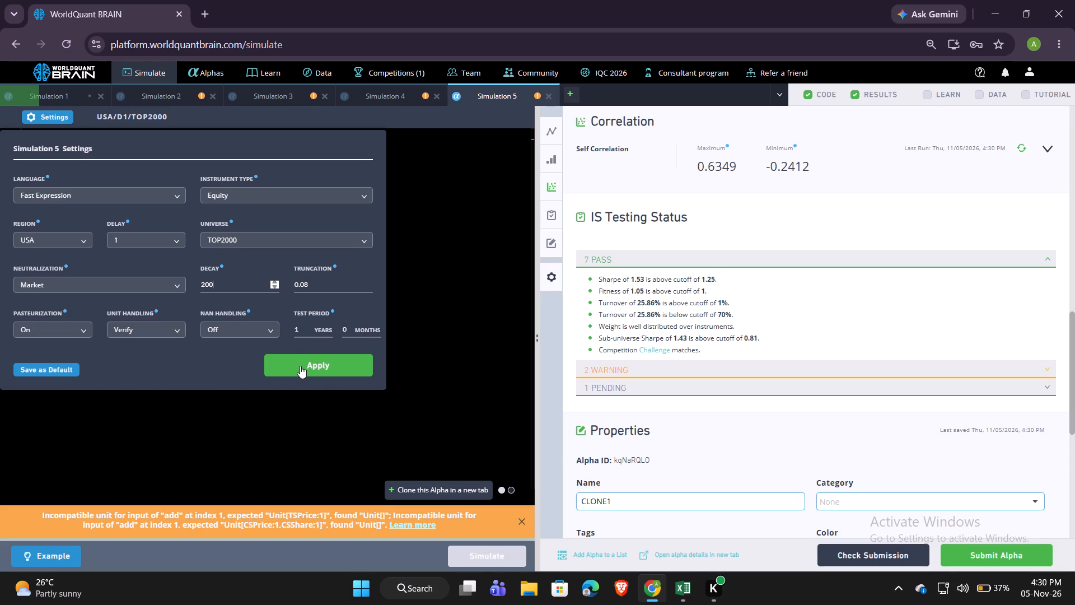
pyautogui.click(300, 366)
pyautogui.click(489, 559)
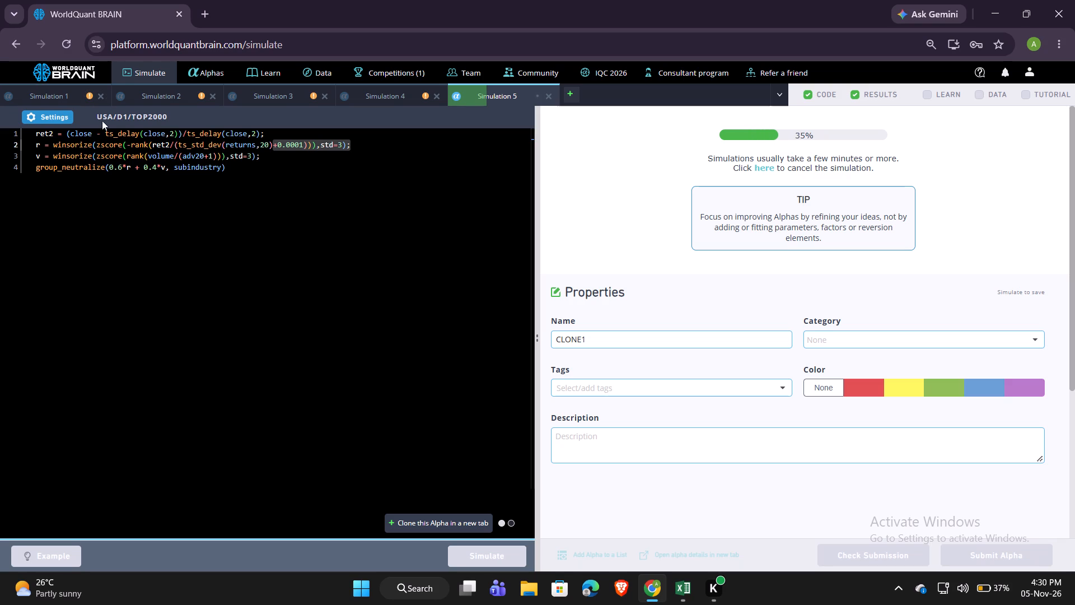
# Show Simulation 1's test period, review its PnL chart, yearly IS Summary and testing status, and run the self-correlation check.
pyautogui.click(73, 99)
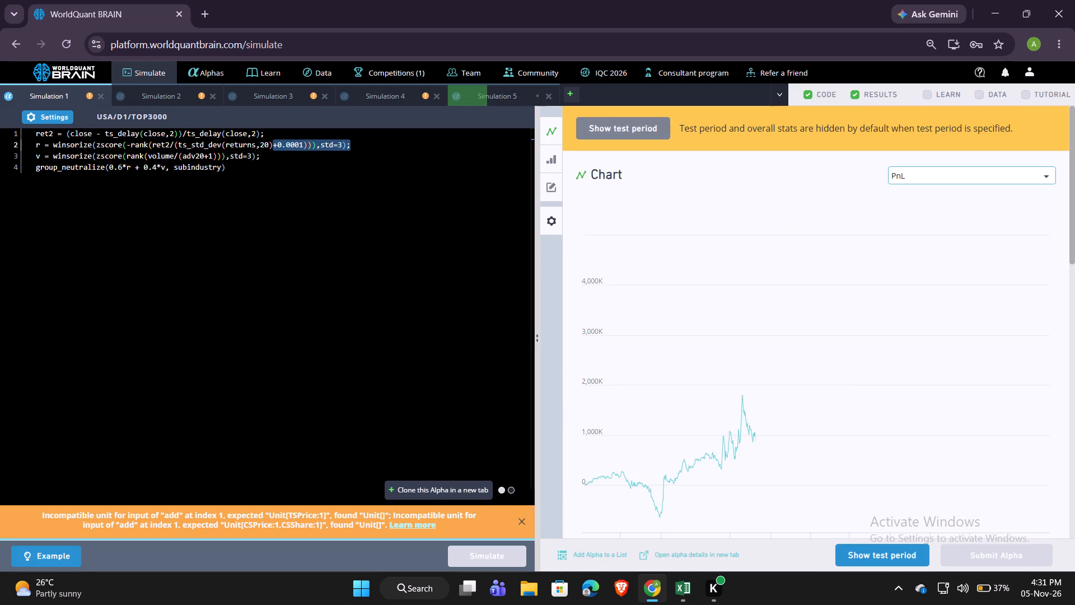
pyautogui.click(849, 552)
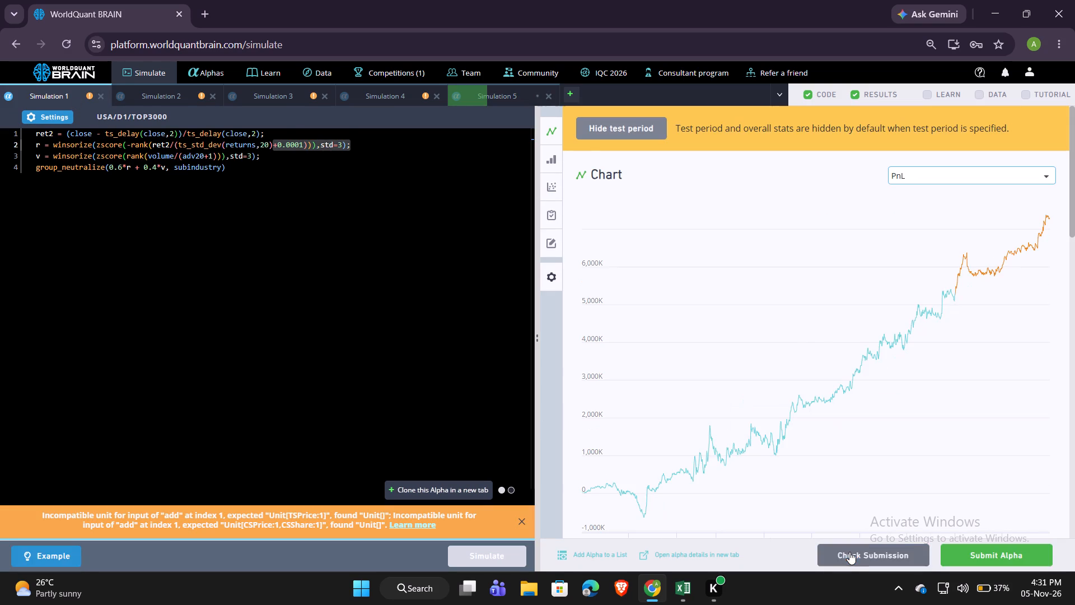
pyautogui.scroll(-4, 892, 511)
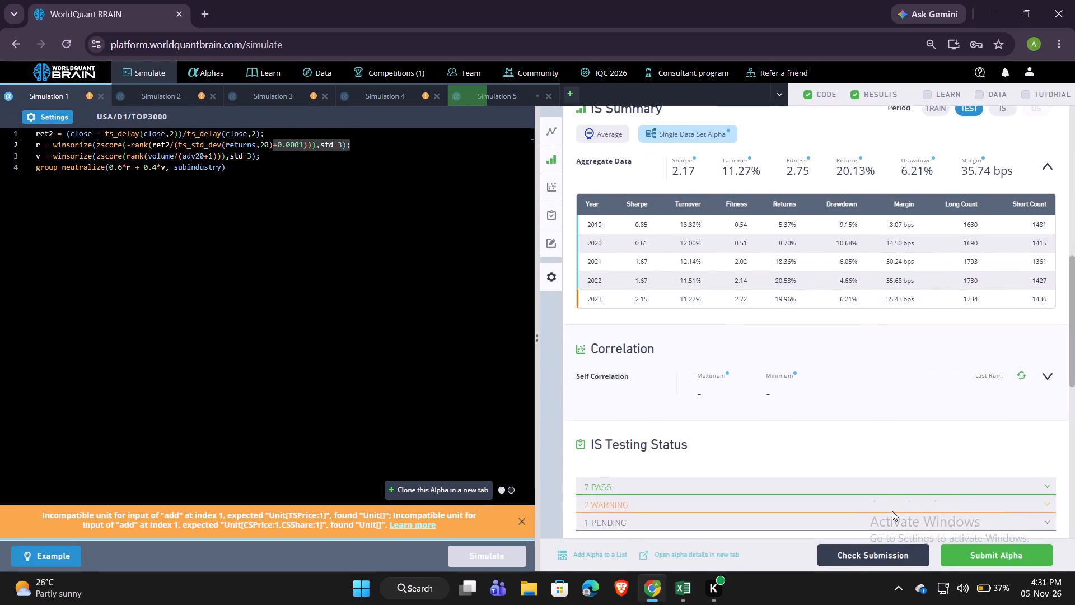
pyautogui.scroll(-1, 892, 511)
pyautogui.click(1020, 318)
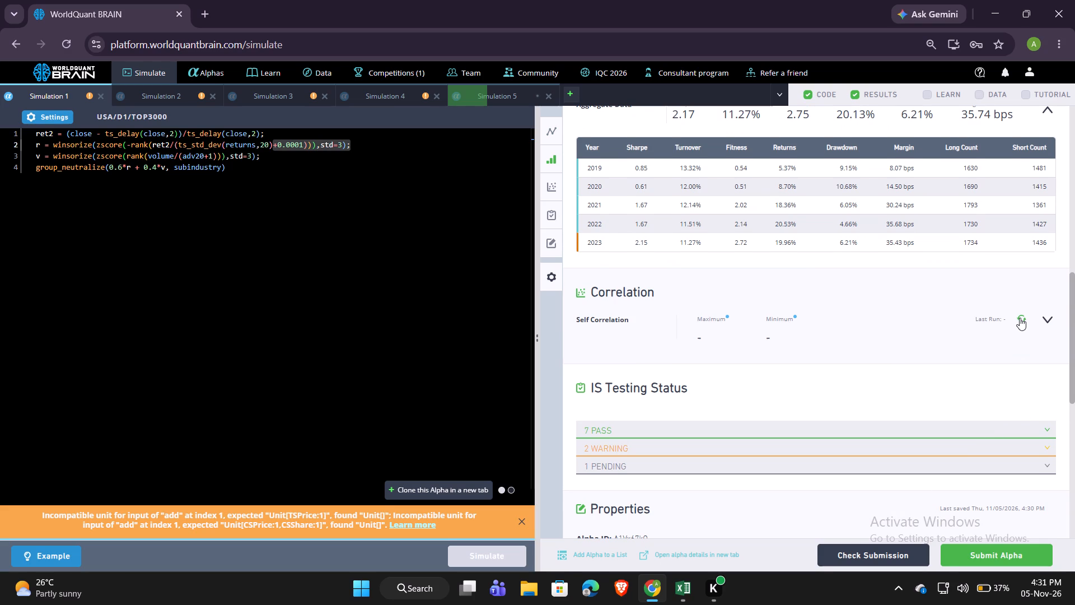
pyautogui.scroll(4, 867, 339)
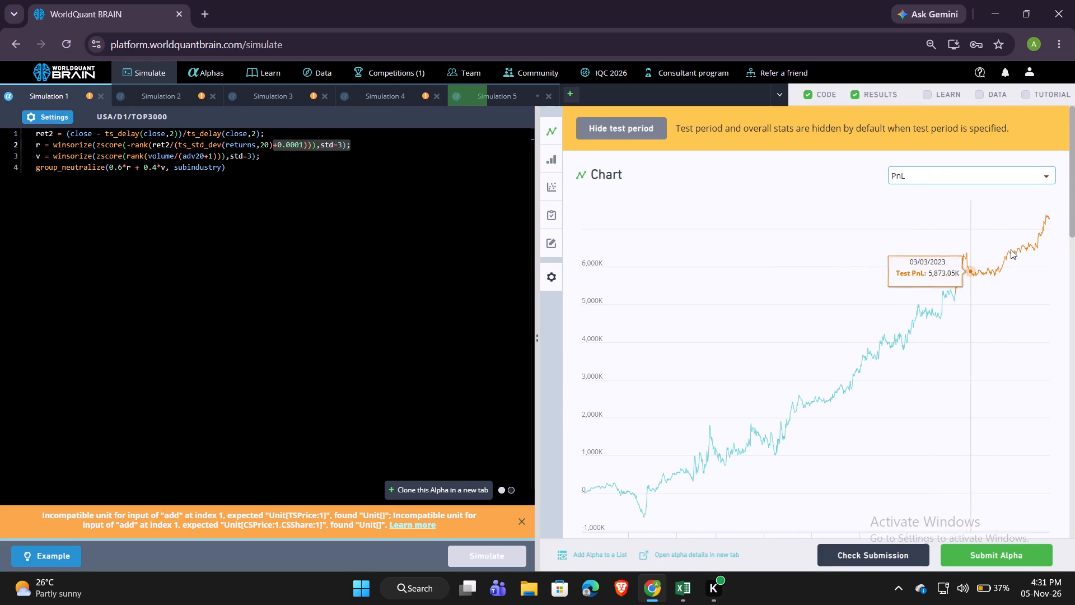
pyautogui.scroll(-2, 857, 304)
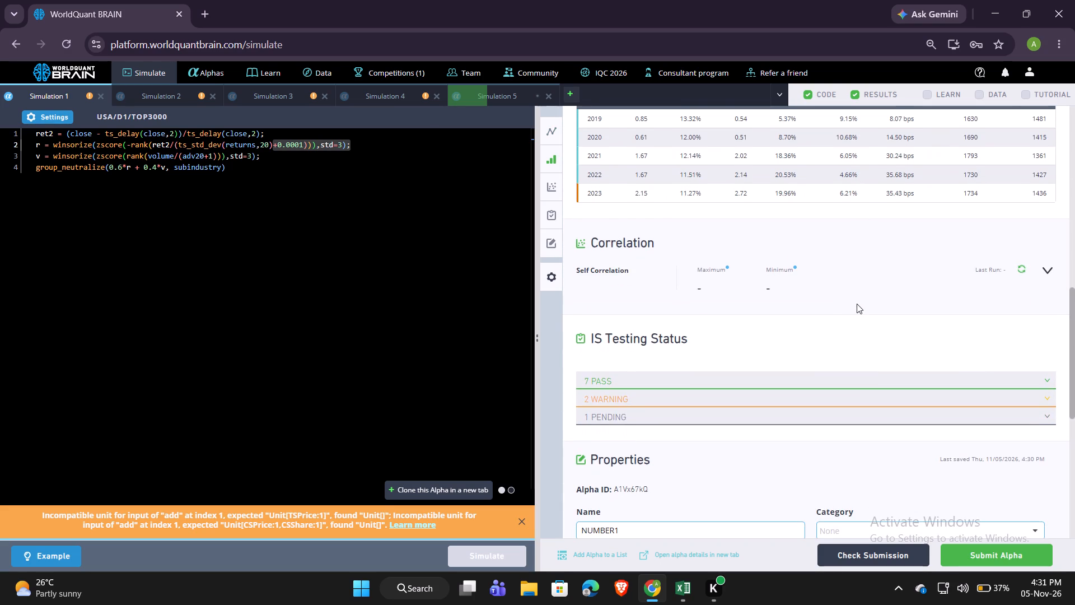
pyautogui.scroll(-1, 857, 304)
pyautogui.scroll(-2, 806, 313)
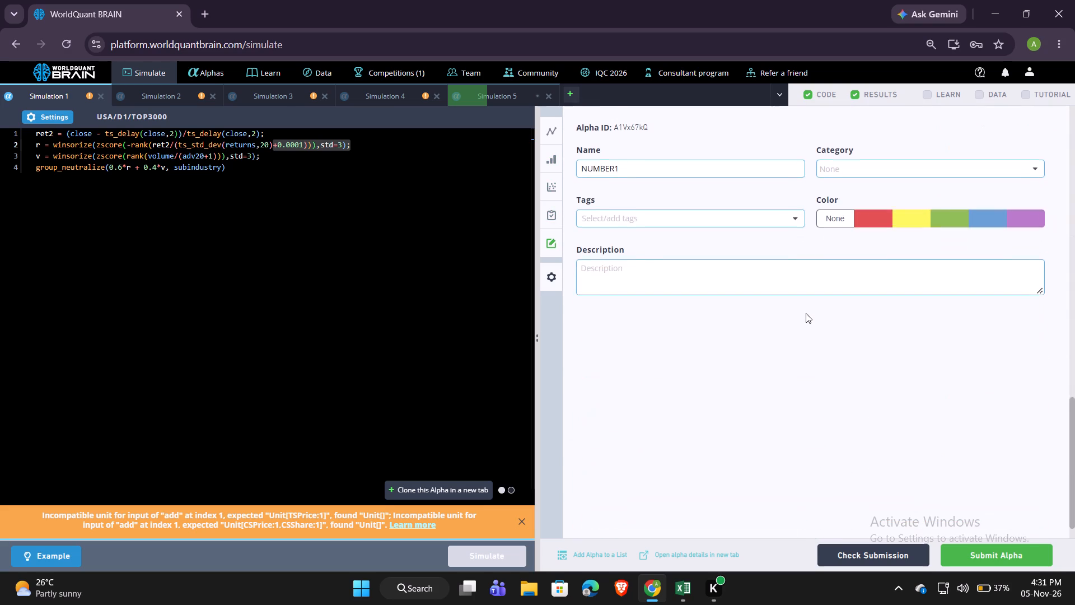
# Compare the self correlation and IS testing status of Simulation 2 and Simulation 3.
pyautogui.click(146, 98)
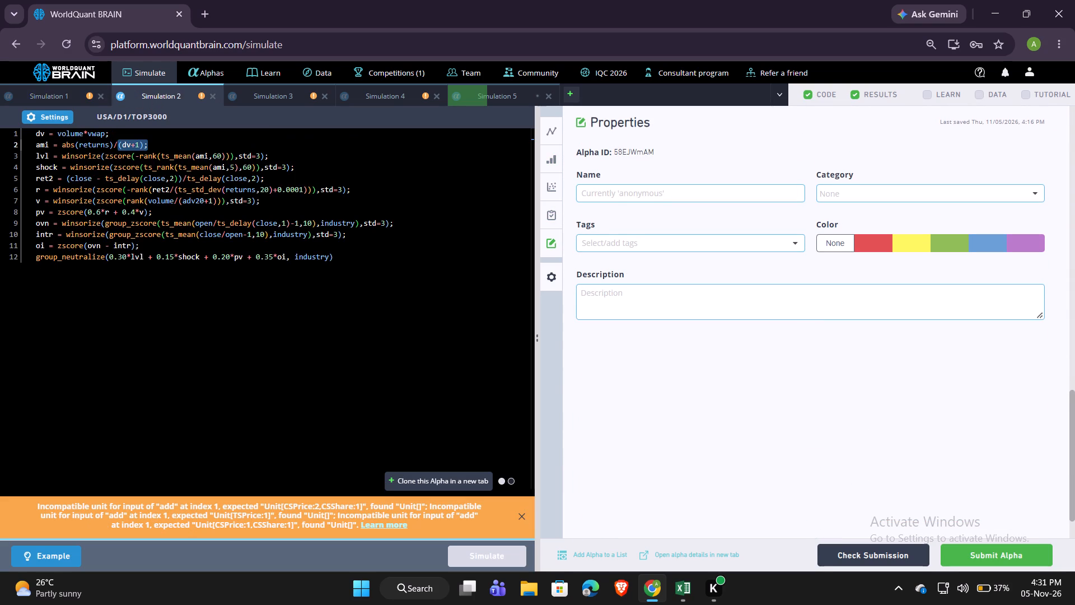
pyautogui.scroll(1, 610, 355)
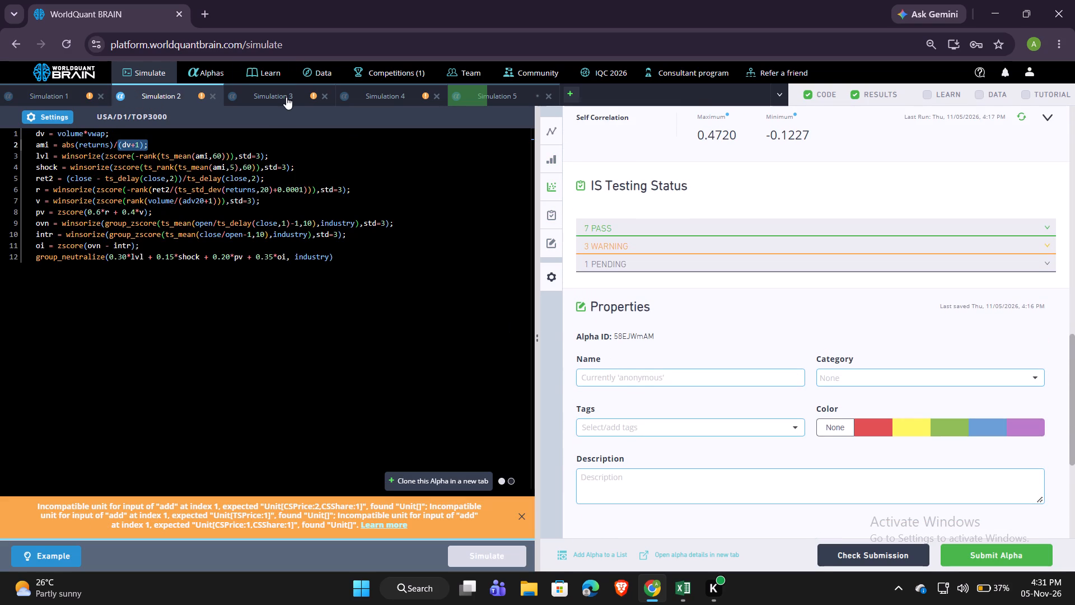
pyautogui.click(286, 97)
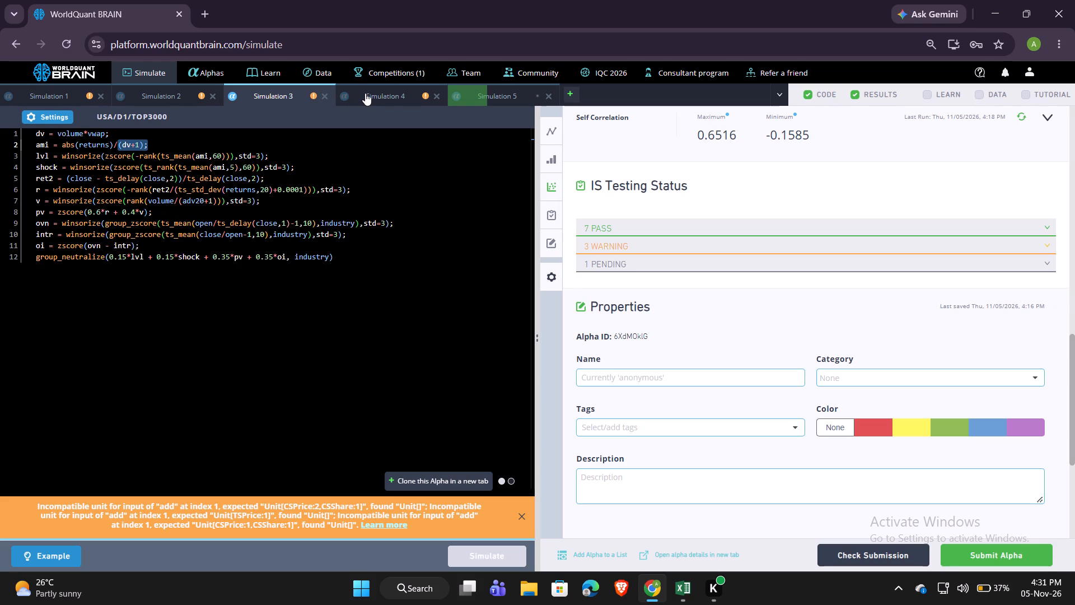
# Clone Simulation 4's alpha into a new simulation tab.
pyautogui.click(365, 93)
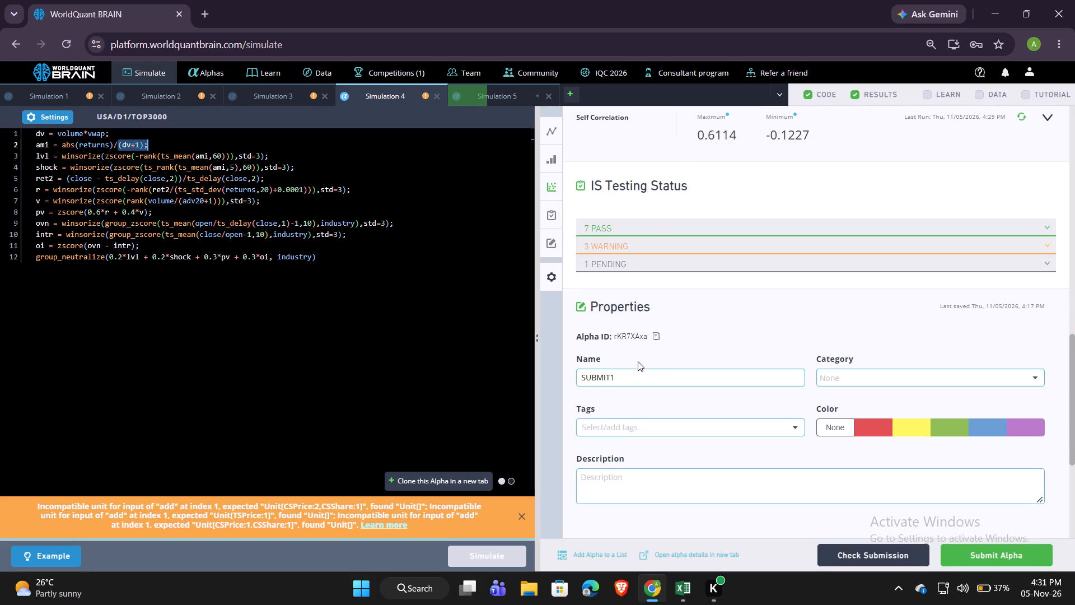
pyautogui.click(461, 480)
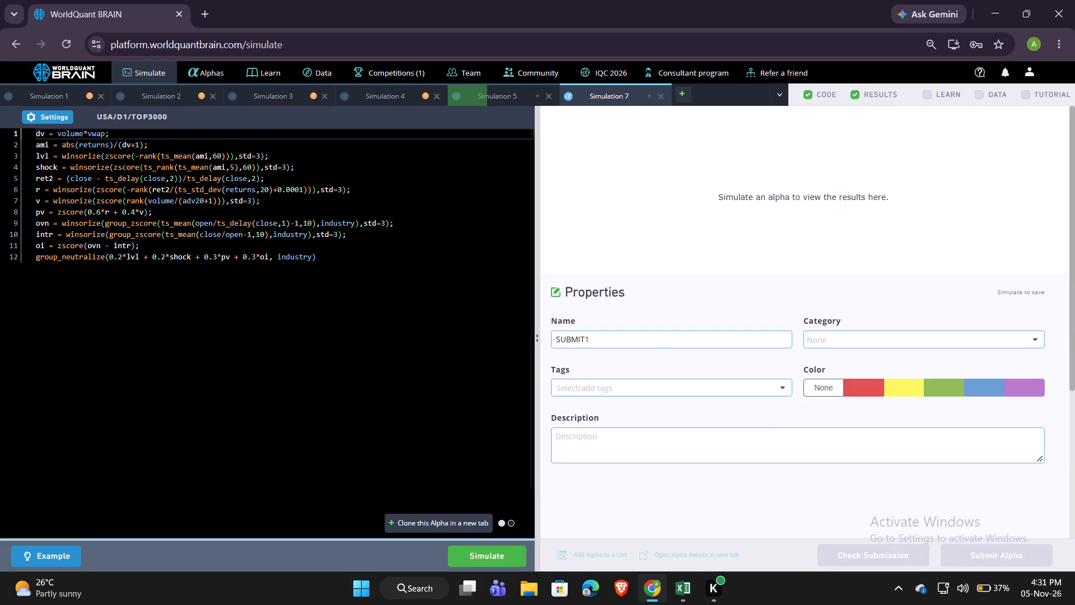
# Clear the alpha name carried over to the cloned Simulation 7.
pyautogui.moveTo(629, 347); pyautogui.dragTo(504, 355)
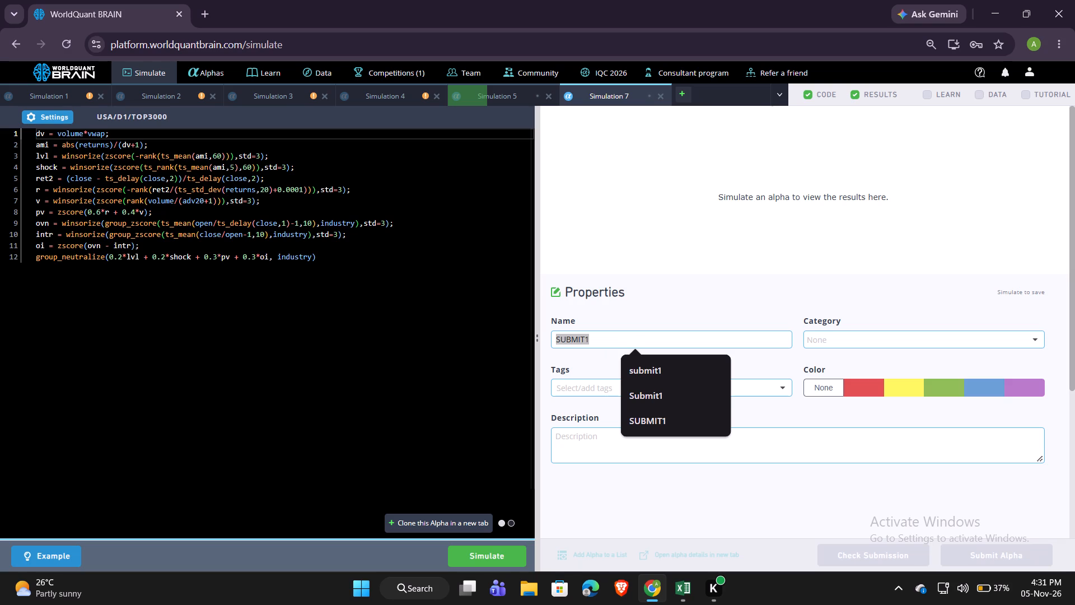
pyautogui.press('BackSpace')
# Set Simulation 7's neutralization to Market, apply the settings and run the simulation.
pyautogui.click(66, 111)
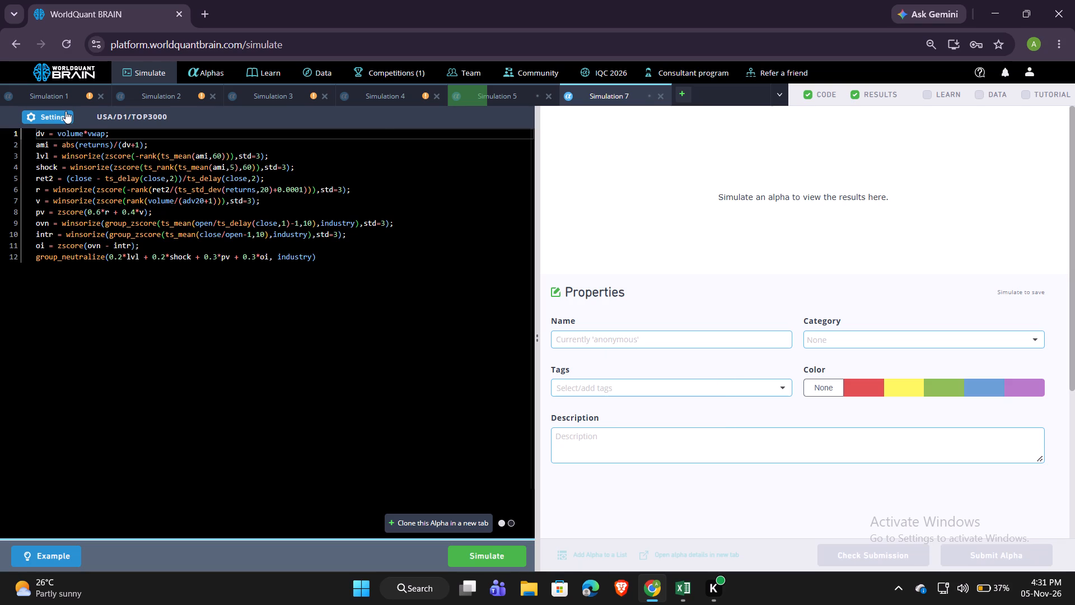
pyautogui.click(82, 287)
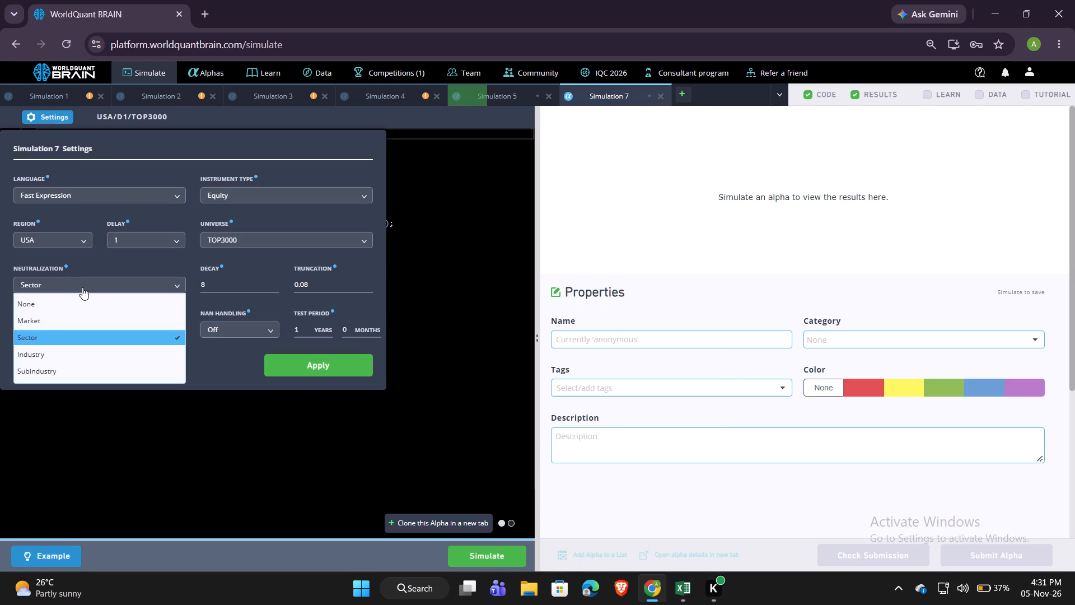
pyautogui.click(70, 318)
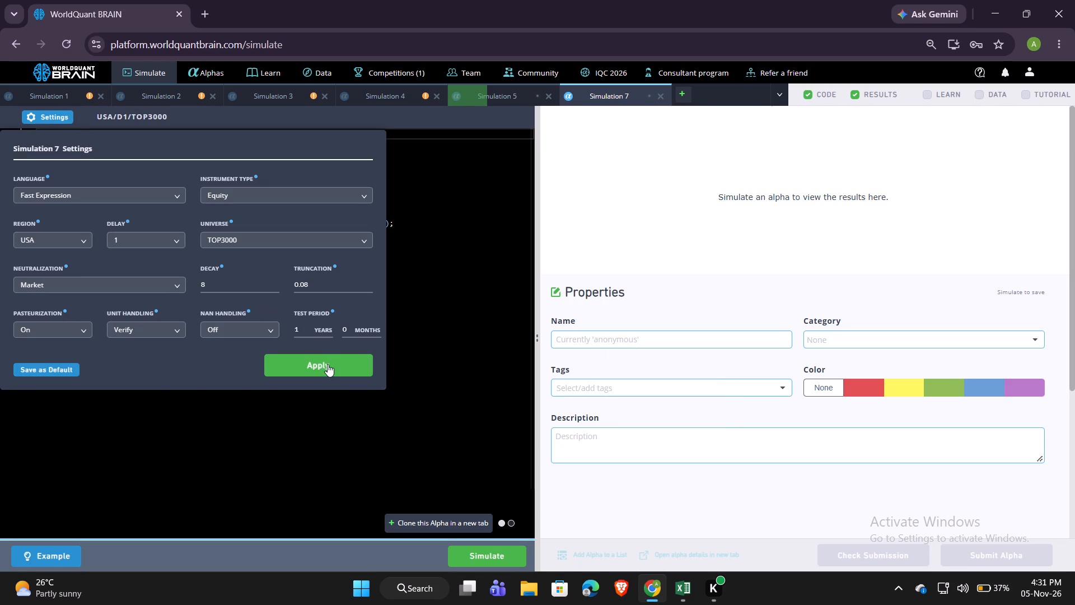
pyautogui.click(328, 364)
pyautogui.click(498, 551)
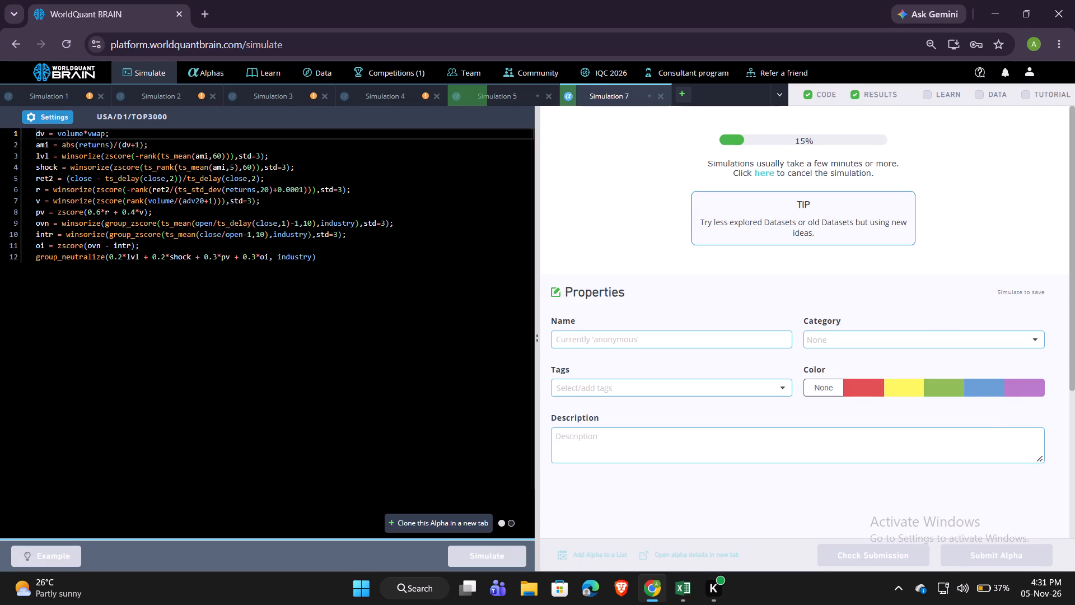
# Compare the PnL chart and IS Summary test figures of Simulation 3 and Simulation 2.
pyautogui.click(298, 98)
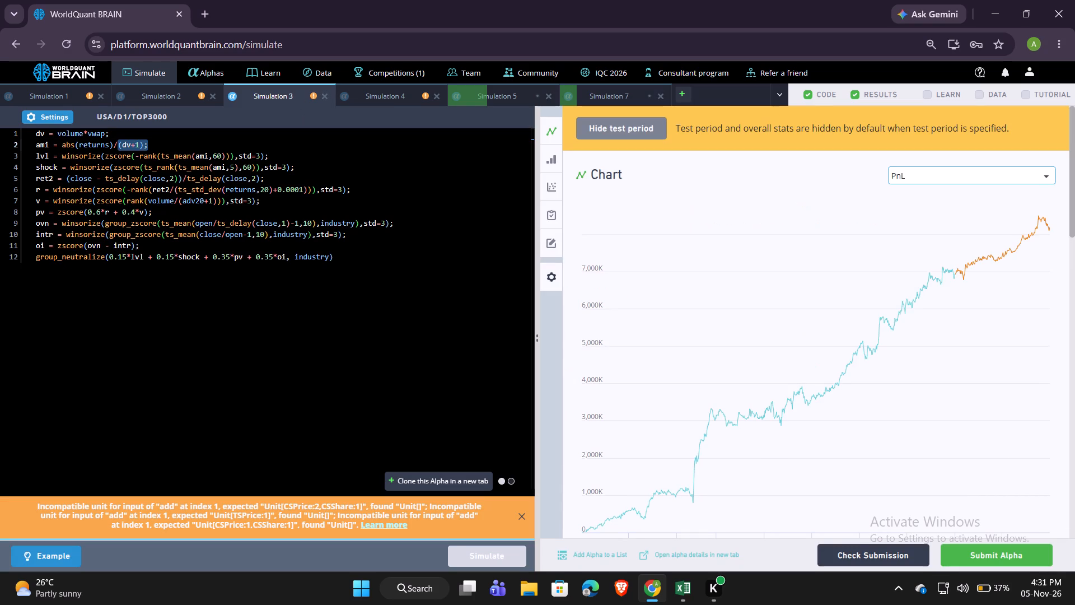
pyautogui.scroll(-2, 906, 416)
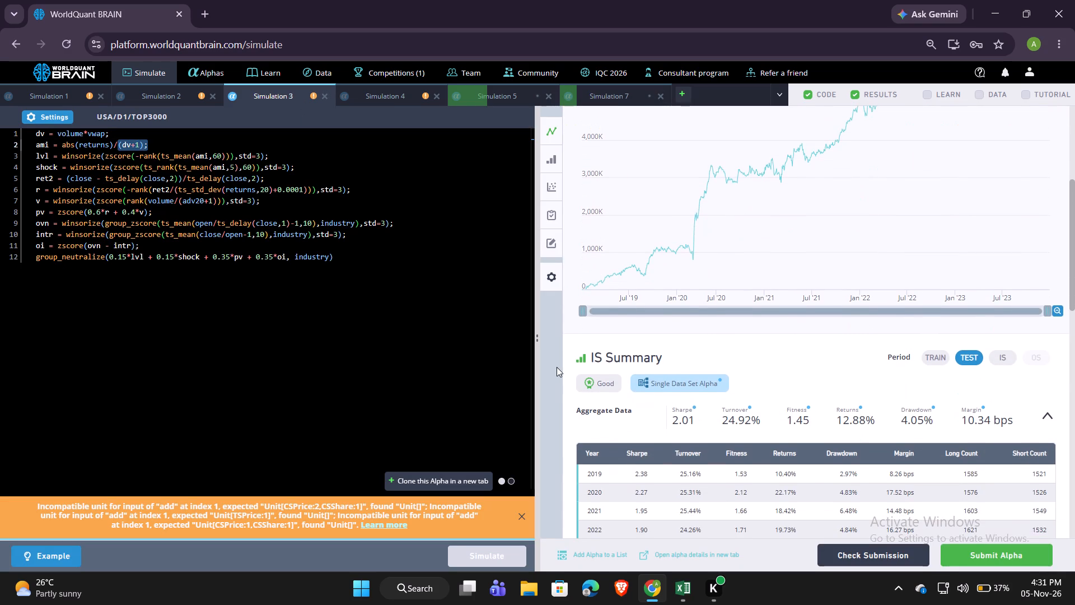
pyautogui.click(171, 94)
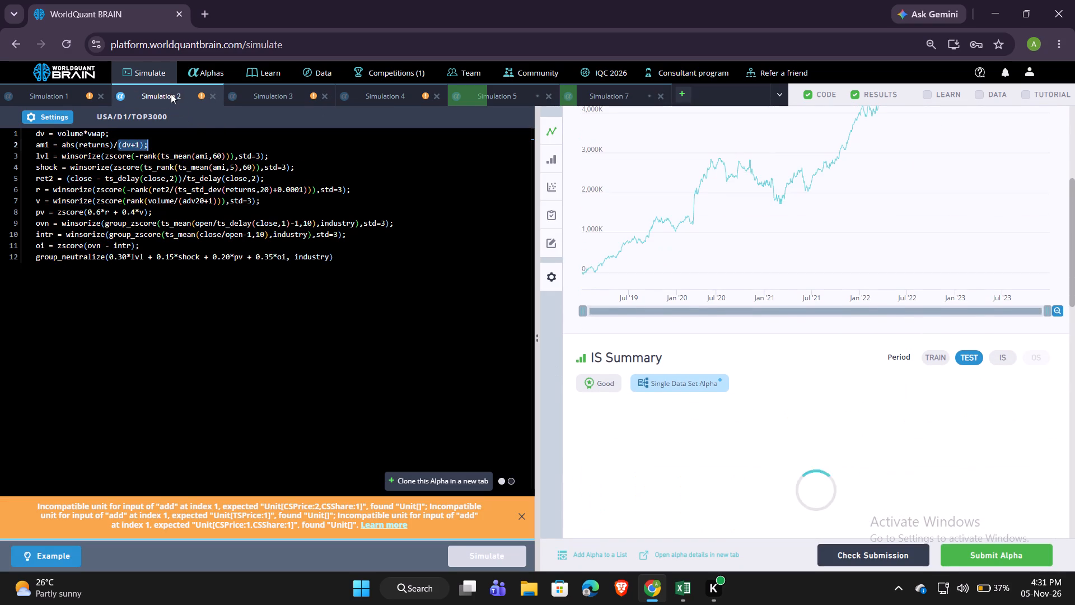
# Switch to the WORLDQUANT workbook in Excel and read the notes on decay, neutralisation and correlation in Sheet2.
pyautogui.click(697, 592)
pyautogui.click(596, 450)
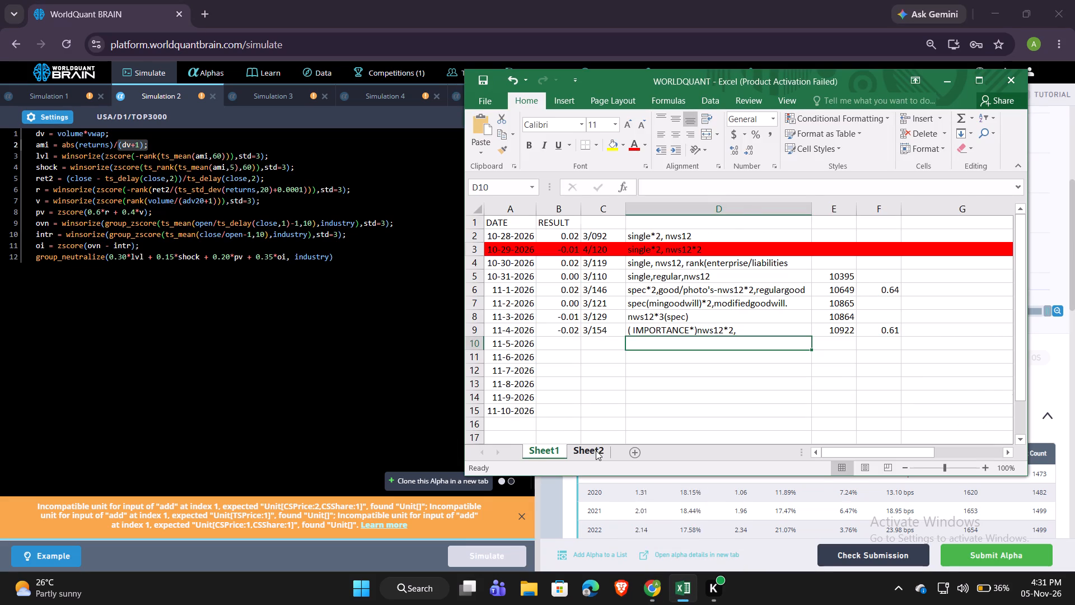
pyautogui.hscroll(-3, 841, 340)
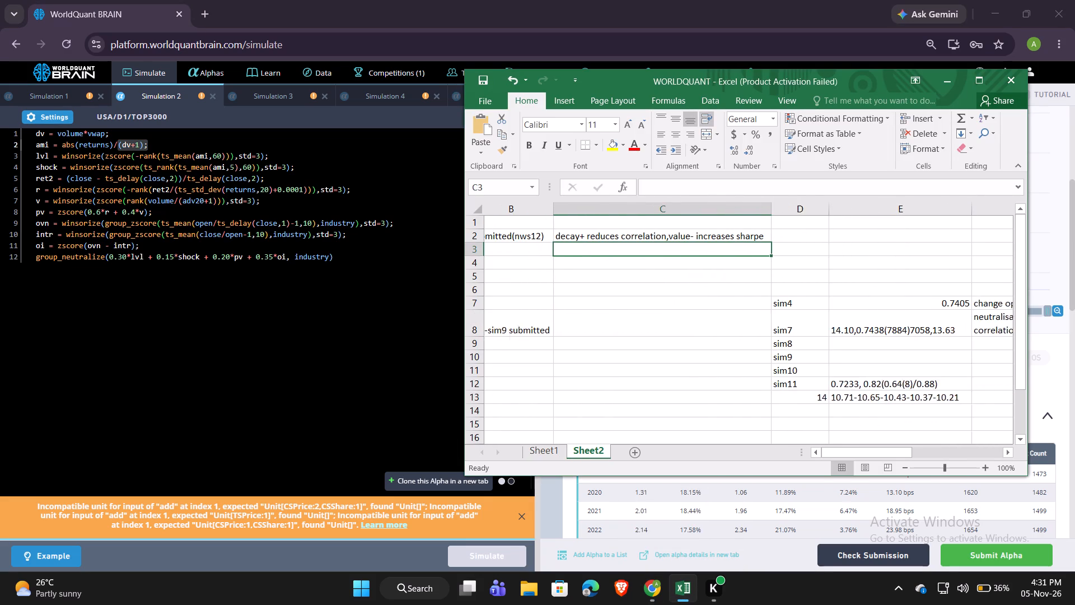
pyautogui.hscroll(5, 841, 340)
pyautogui.scroll(-1, 841, 340)
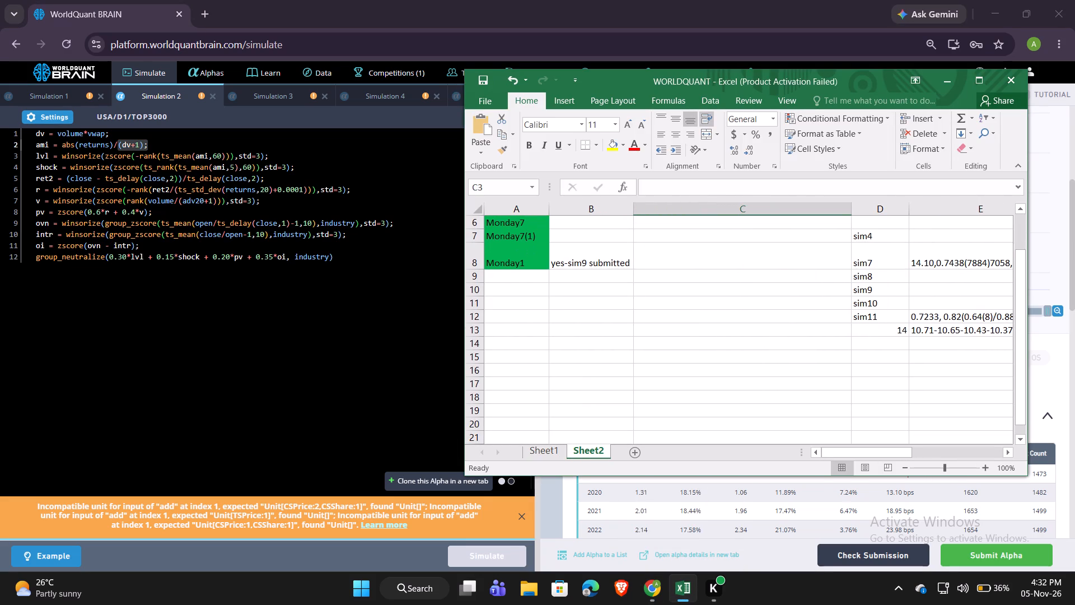
pyautogui.scroll(-2, 841, 340)
pyautogui.scroll(4, 841, 340)
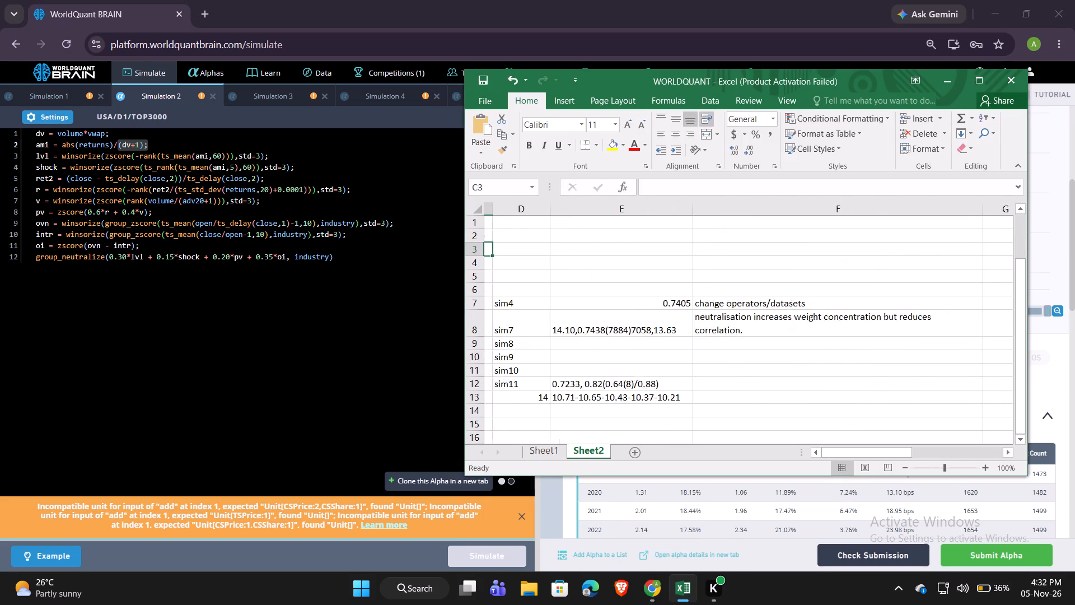
pyautogui.hscroll(-2, 841, 340)
pyautogui.hscroll(6, 841, 340)
# Return to Chrome and review Simulation 1's PnL chart, IS Summary, self correlation, testing status and properties.
pyautogui.click(254, 364)
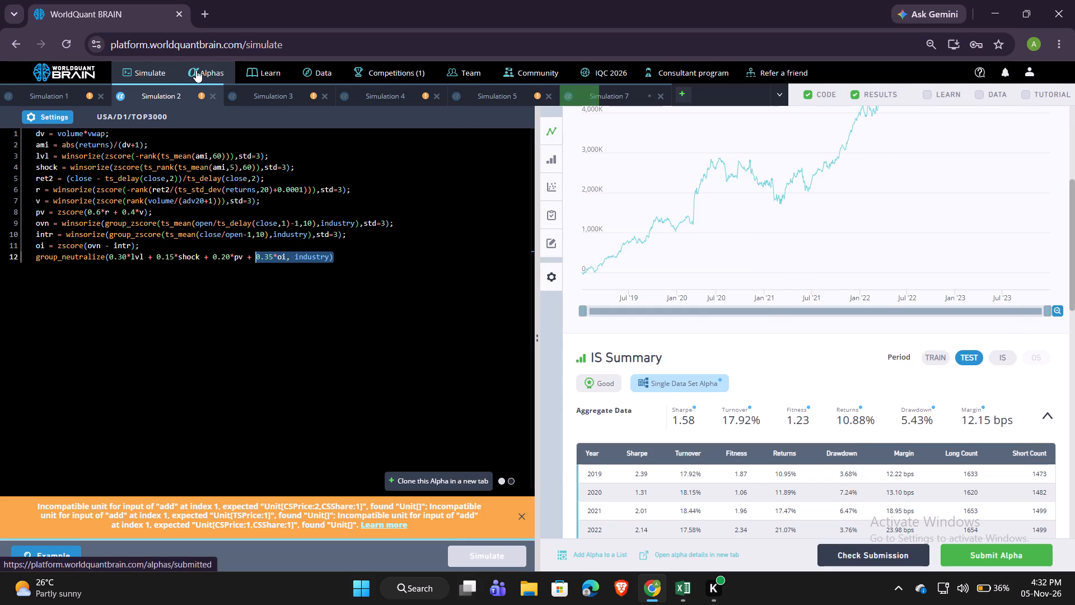
pyautogui.click(69, 94)
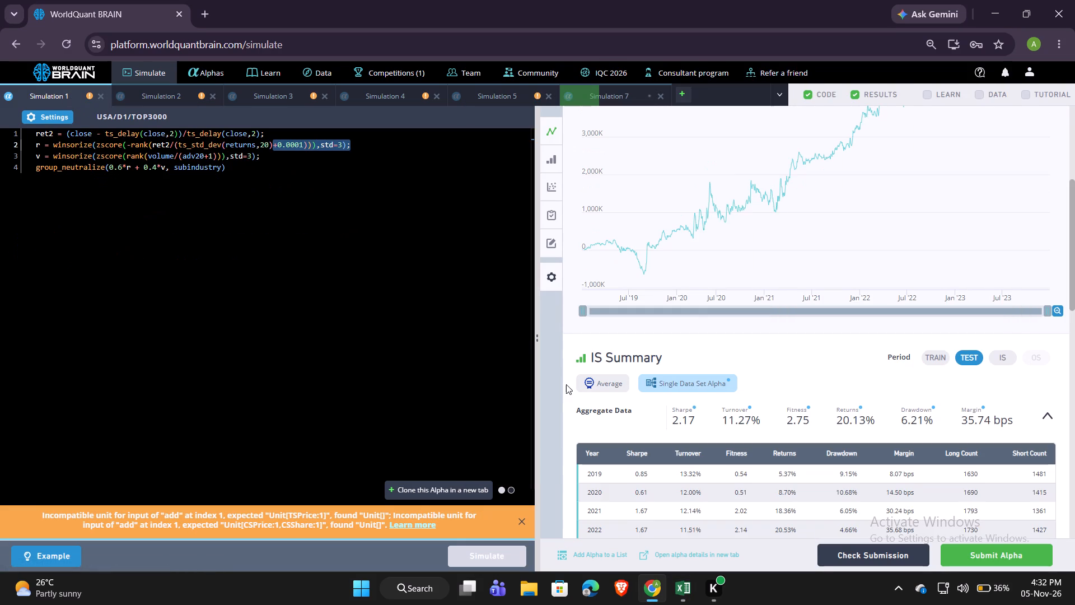
pyautogui.scroll(-3, 760, 434)
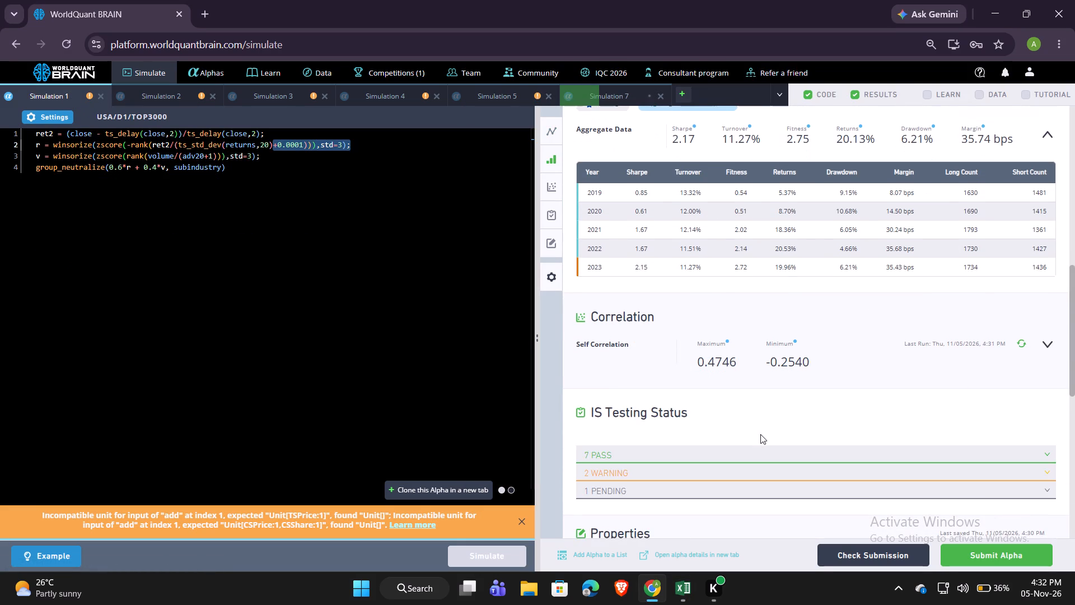
pyautogui.scroll(-1, 760, 434)
pyautogui.scroll(6, 760, 434)
pyautogui.scroll(-2, 760, 434)
pyautogui.scroll(1, 760, 434)
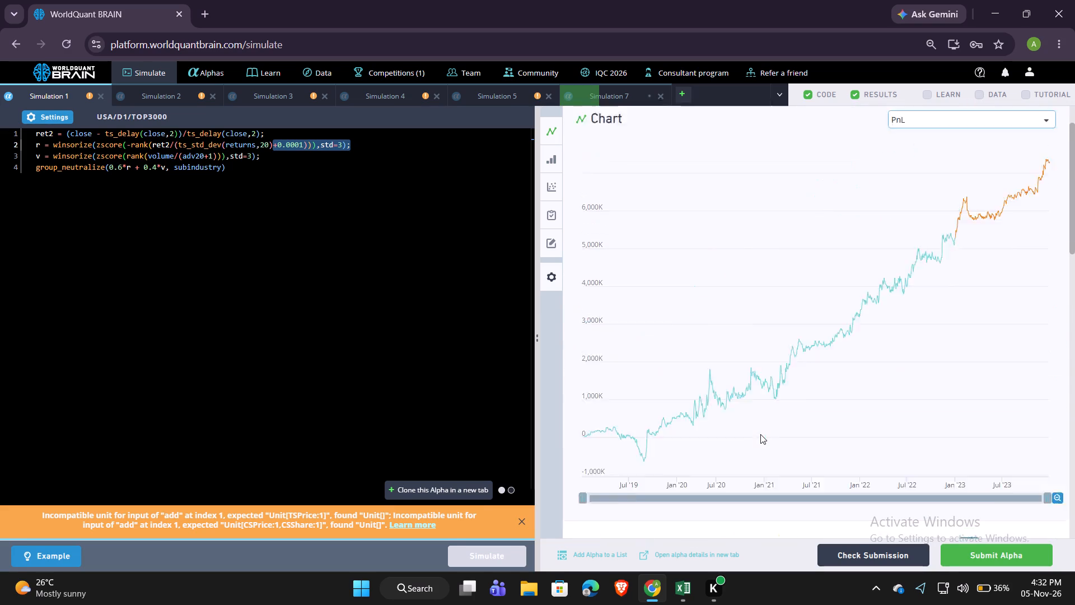
pyautogui.scroll(-1, 834, 403)
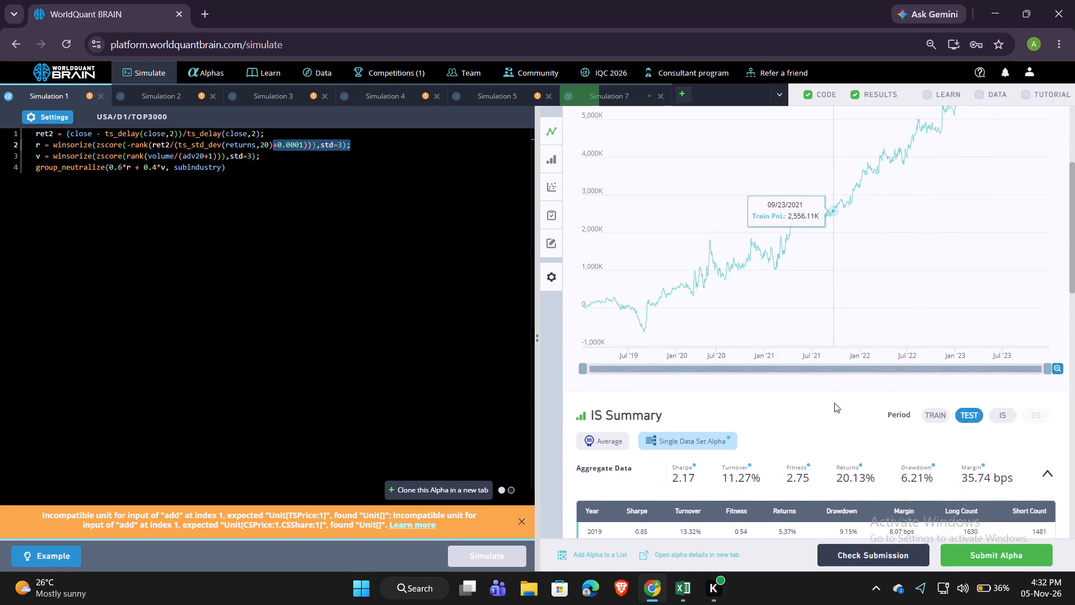
pyautogui.scroll(-2, 834, 403)
pyautogui.scroll(-3, 700, 454)
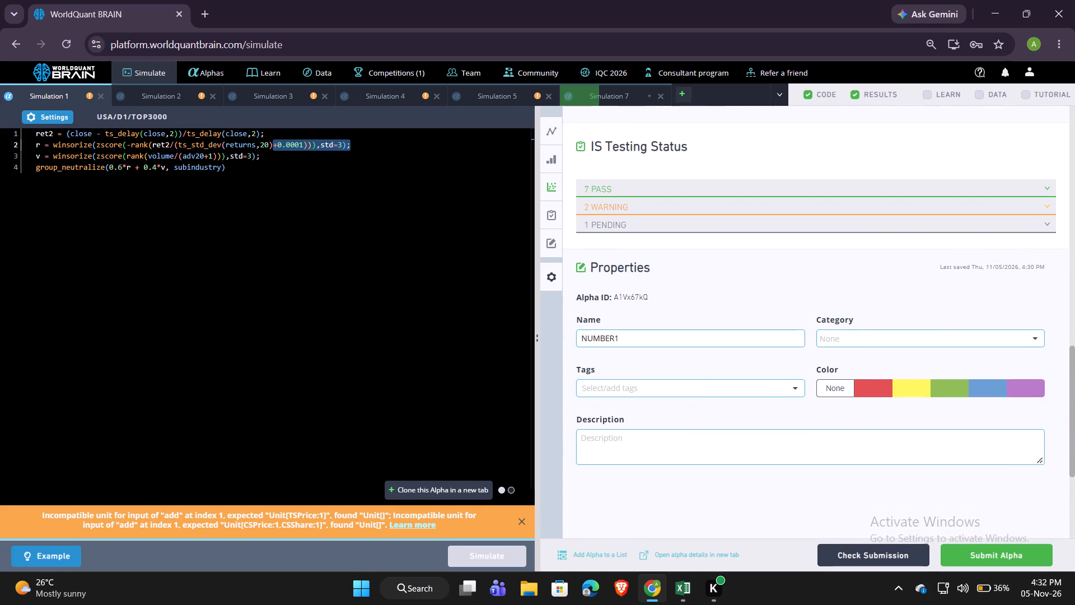
pyautogui.click(623, 342)
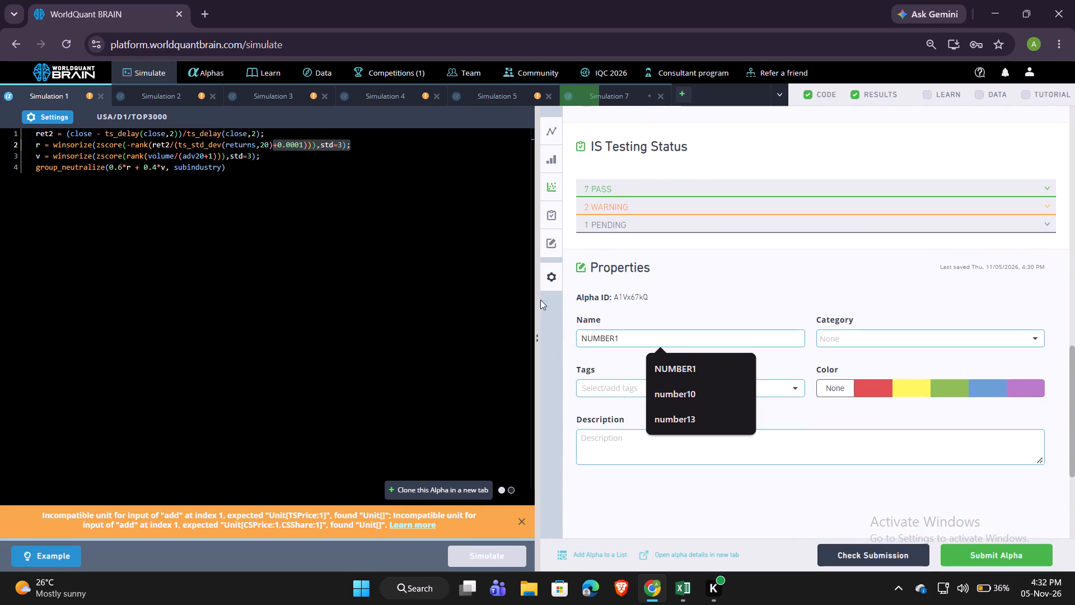
# Close the Simulation 1 tab.
pyautogui.click(100, 96)
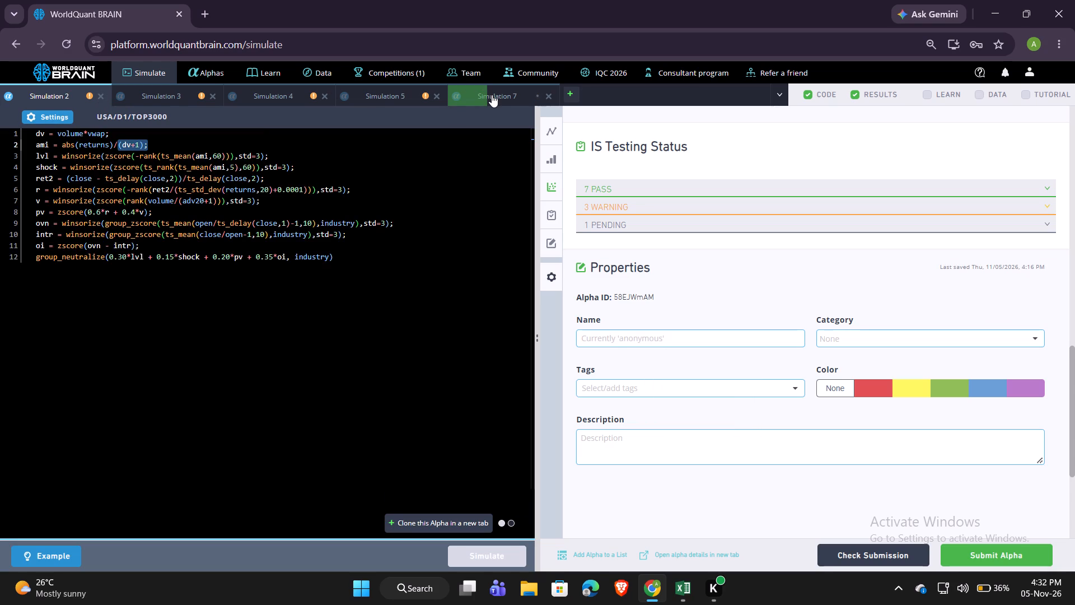
# Check Simulation 7's progress, then show Simulation 5's test period and review its chart, IS Summary and testing status.
pyautogui.click(492, 95)
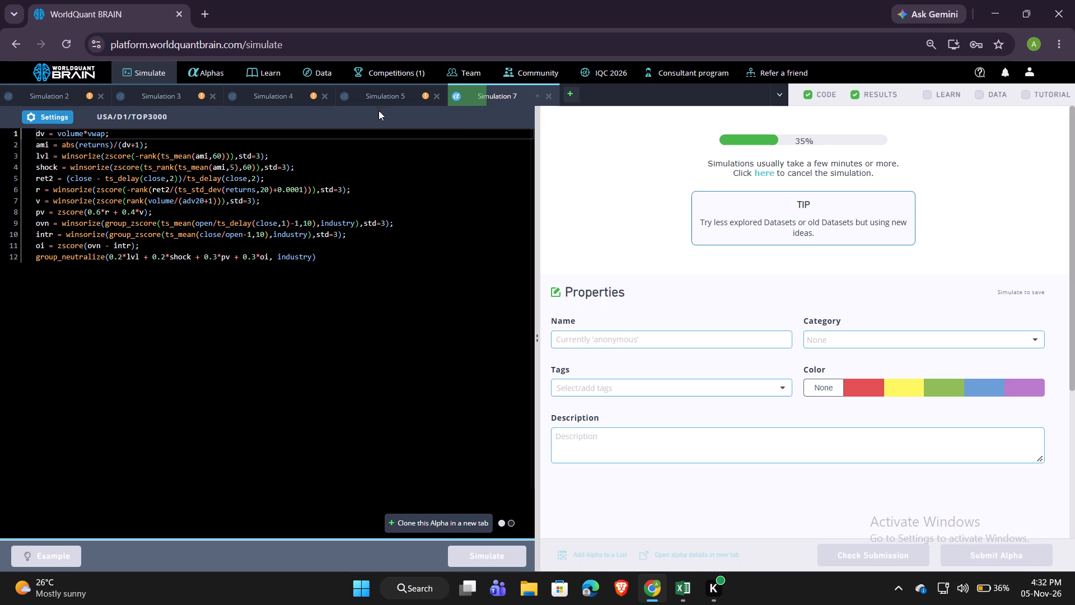
pyautogui.click(377, 96)
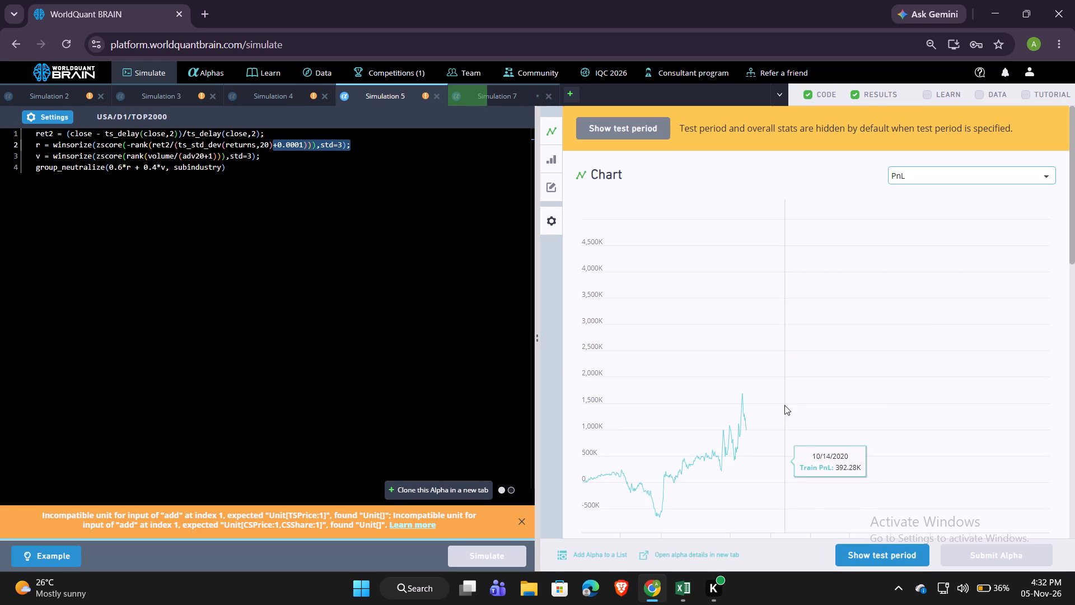
pyautogui.click(862, 554)
pyautogui.scroll(-2, 913, 453)
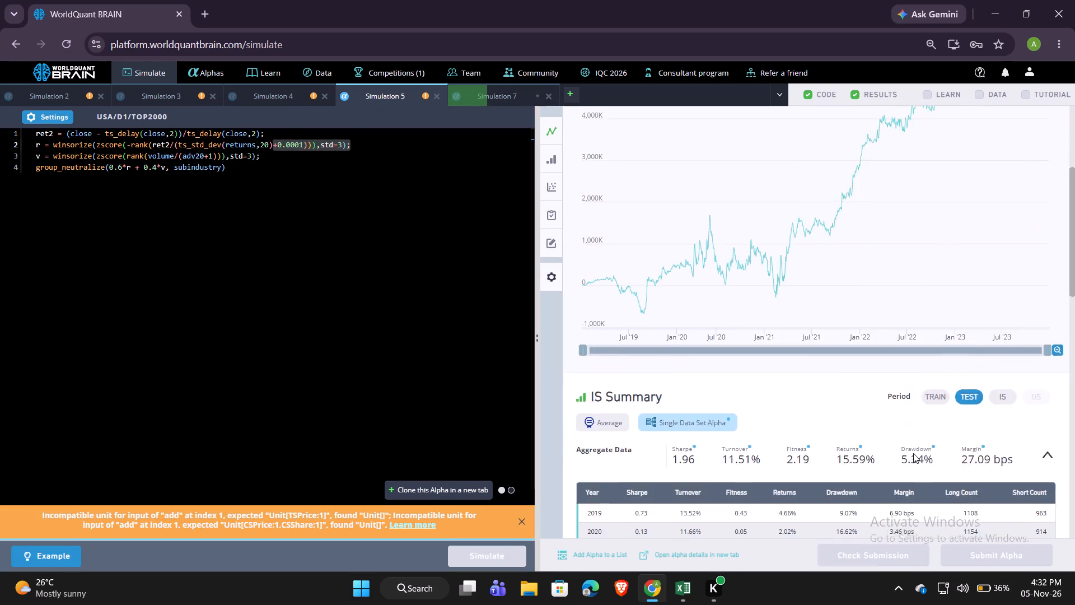
pyautogui.scroll(-5, 913, 453)
pyautogui.scroll(1, 787, 337)
# Clear the name of Simulation 5's alpha in its properties.
pyautogui.doubleClick(616, 209)
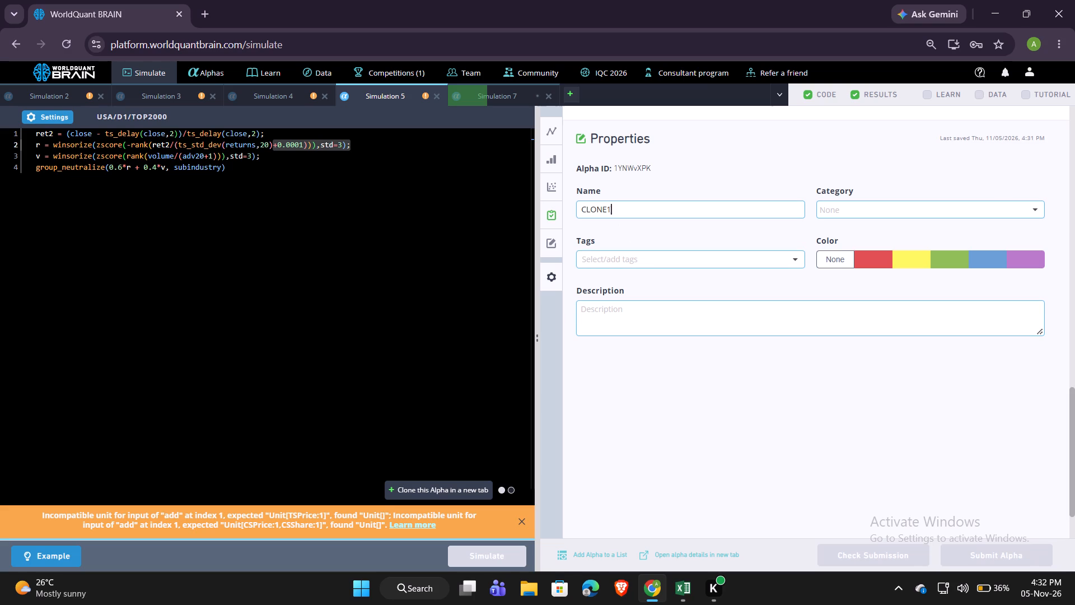
pyautogui.press('Delete')
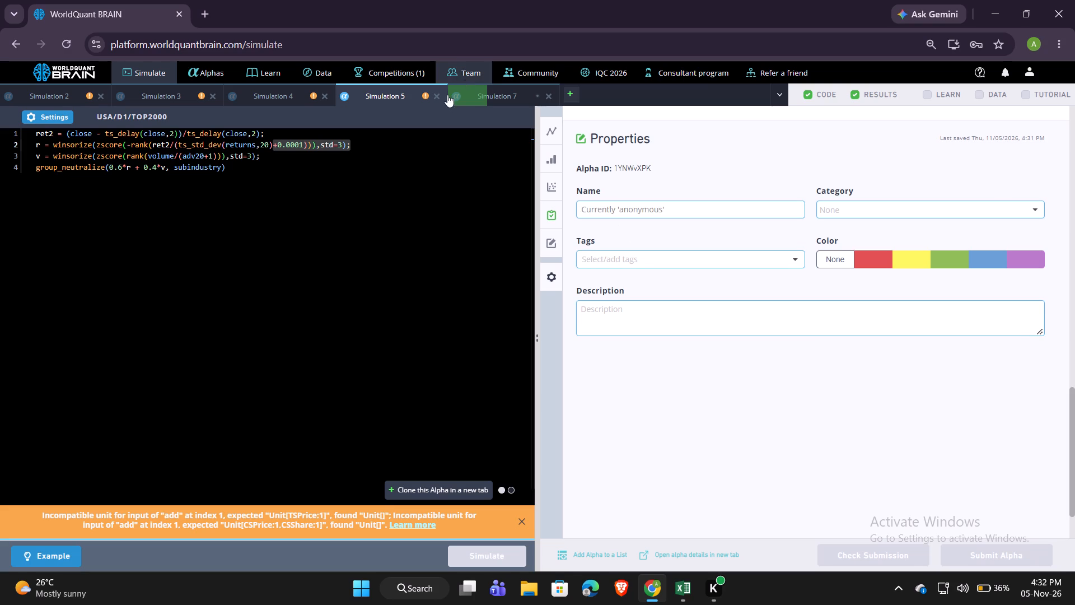
# Close the Simulation 5 tab.
pyautogui.click(438, 96)
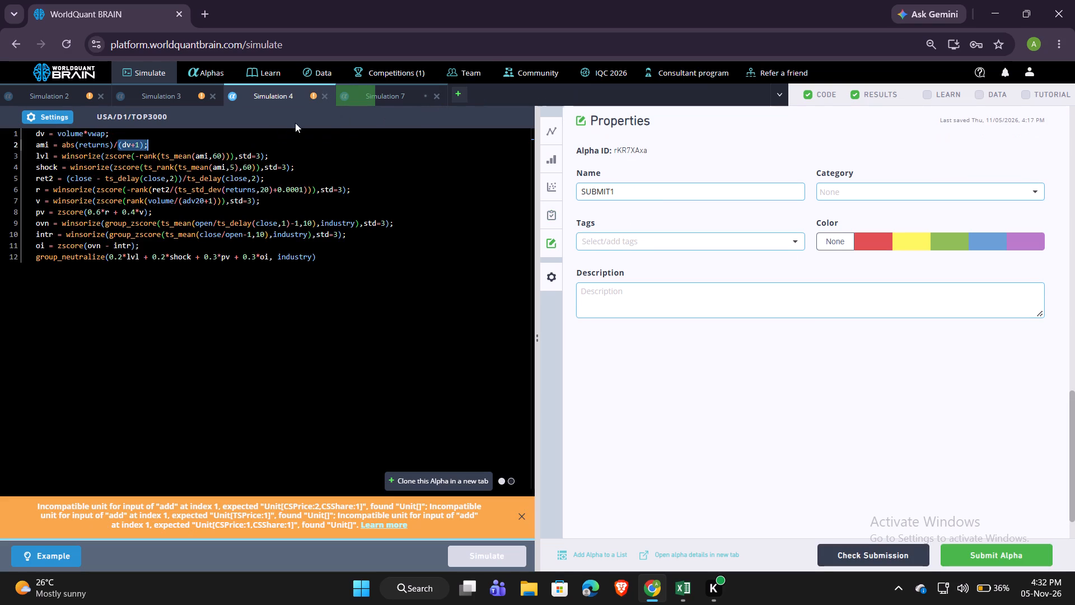
# Compare the IS Summary, self correlation and PnL charts of Simulation 4 and Simulation 3.
pyautogui.click(382, 206)
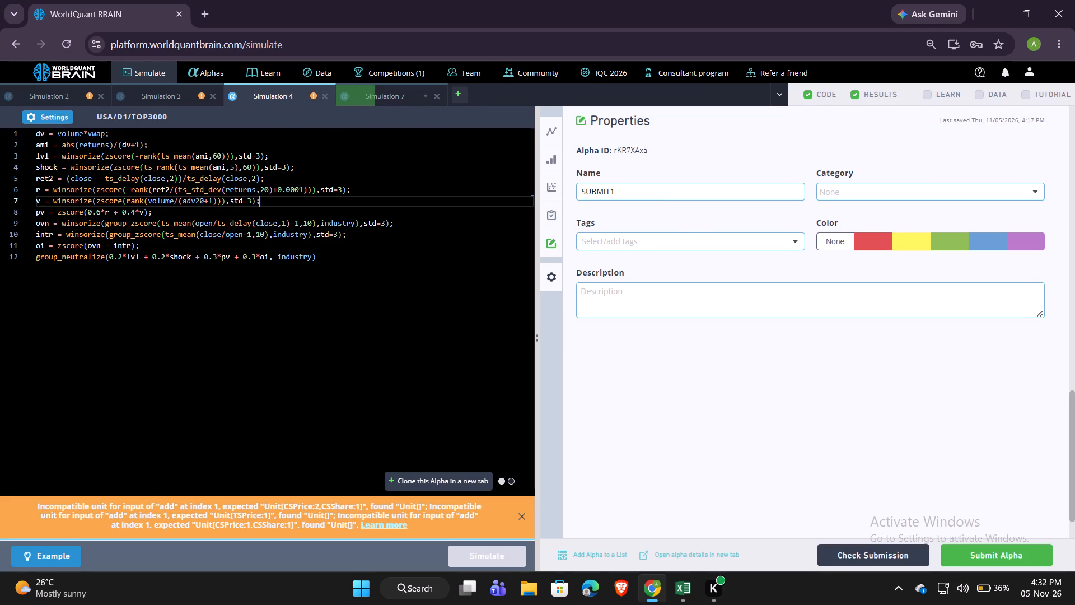
pyautogui.scroll(4, 696, 217)
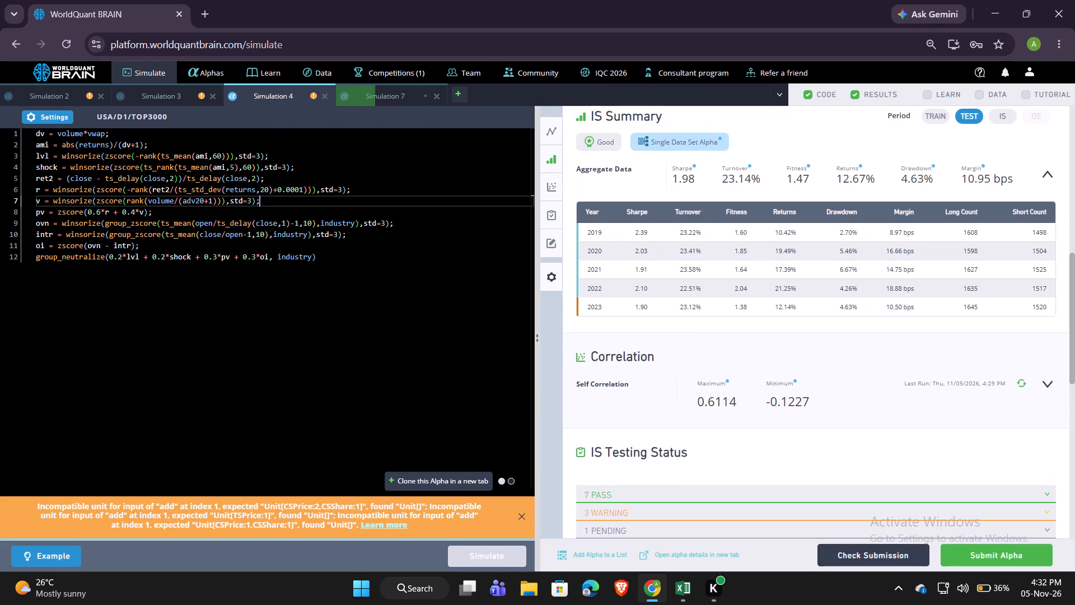
pyautogui.click(173, 94)
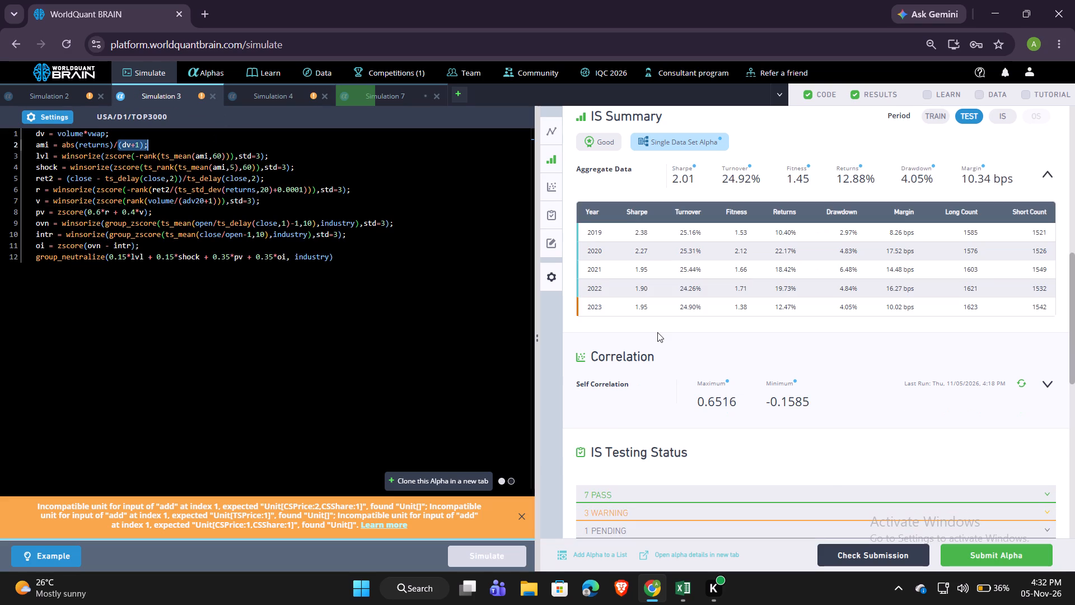
pyautogui.scroll(1, 618, 360)
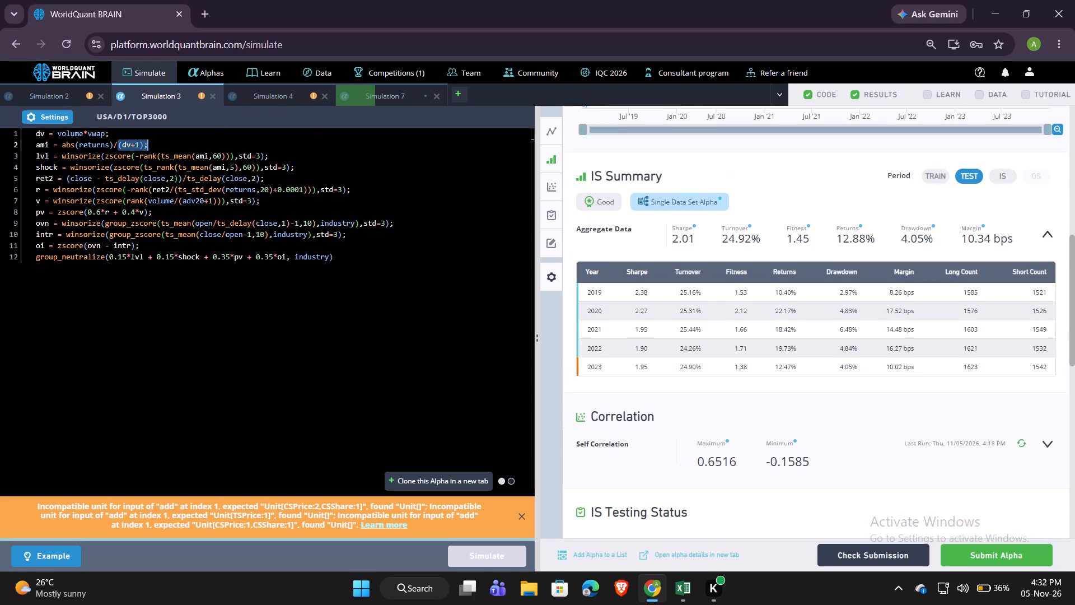
pyautogui.scroll(3, 618, 360)
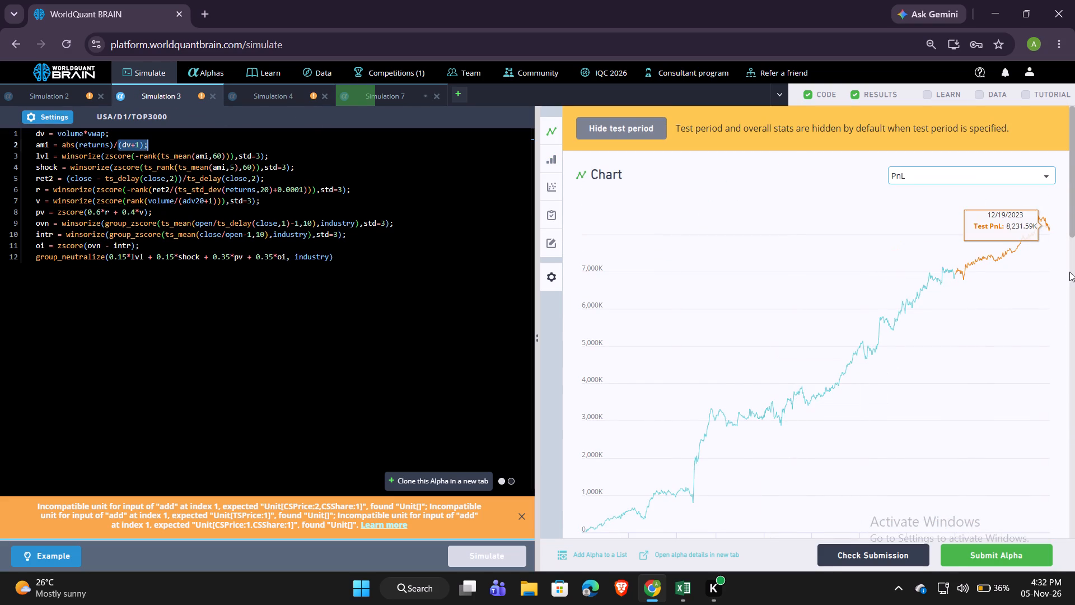
pyautogui.click(268, 89)
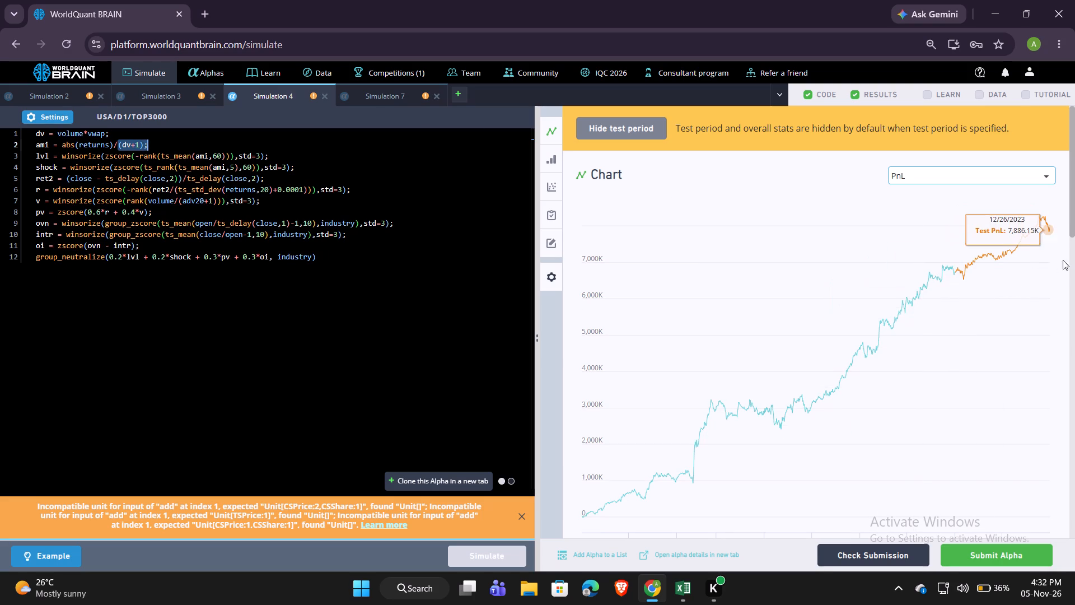
# Compare the simulation settings of Simulation 3 and Simulation 4.
pyautogui.click(162, 90)
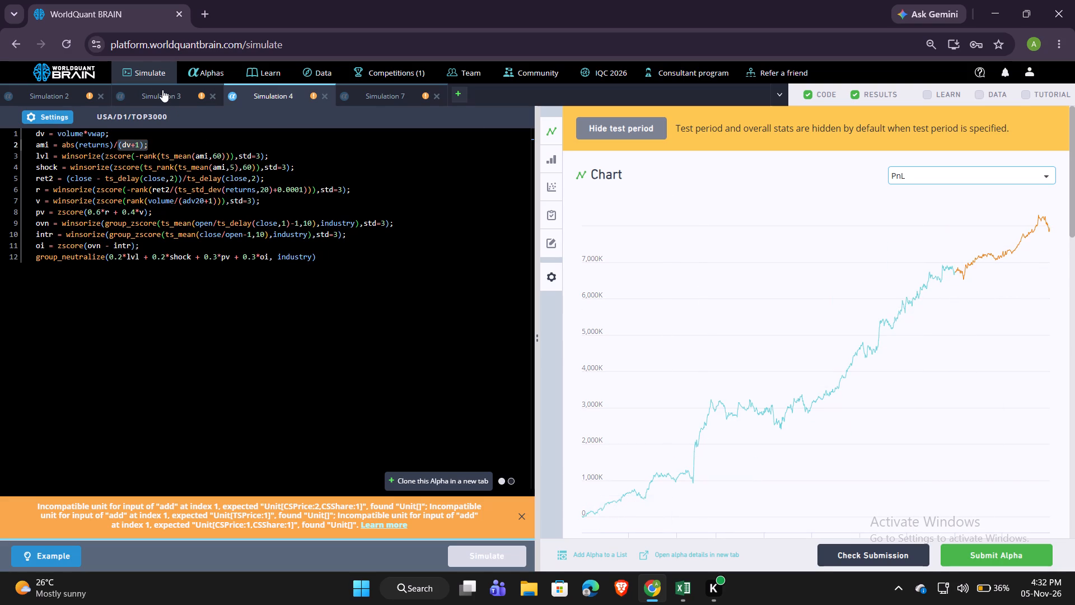
pyautogui.click(54, 117)
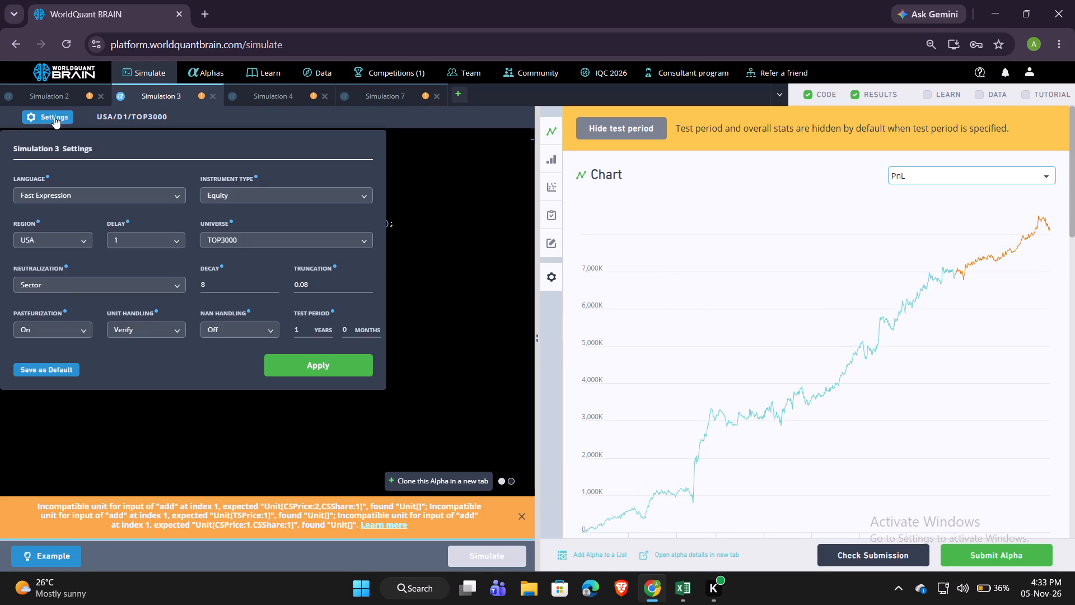
pyautogui.click(54, 117)
pyautogui.click(54, 117)
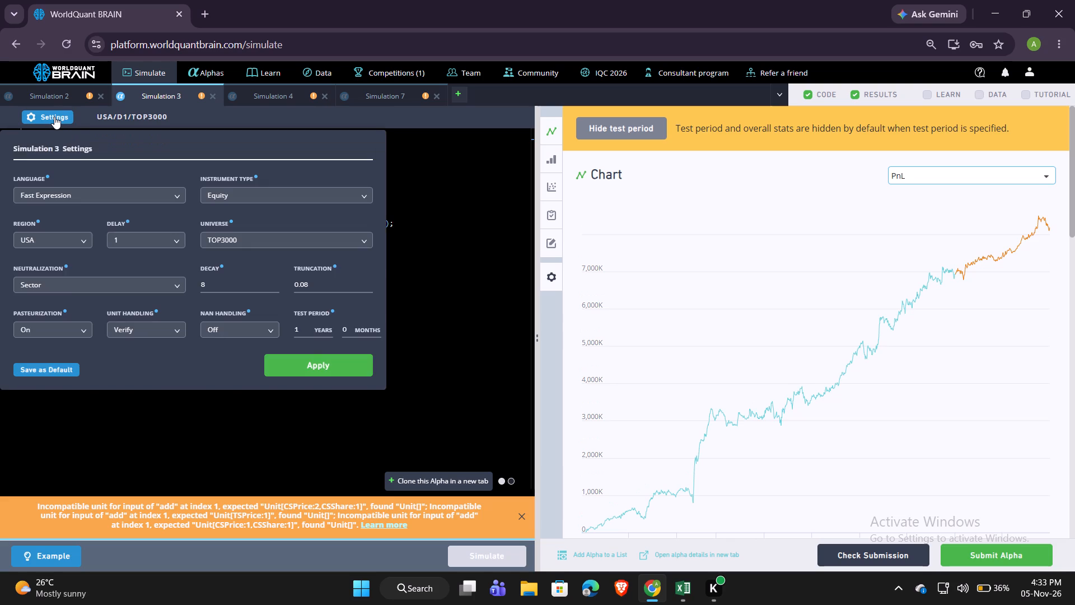
pyautogui.click(54, 117)
pyautogui.click(265, 88)
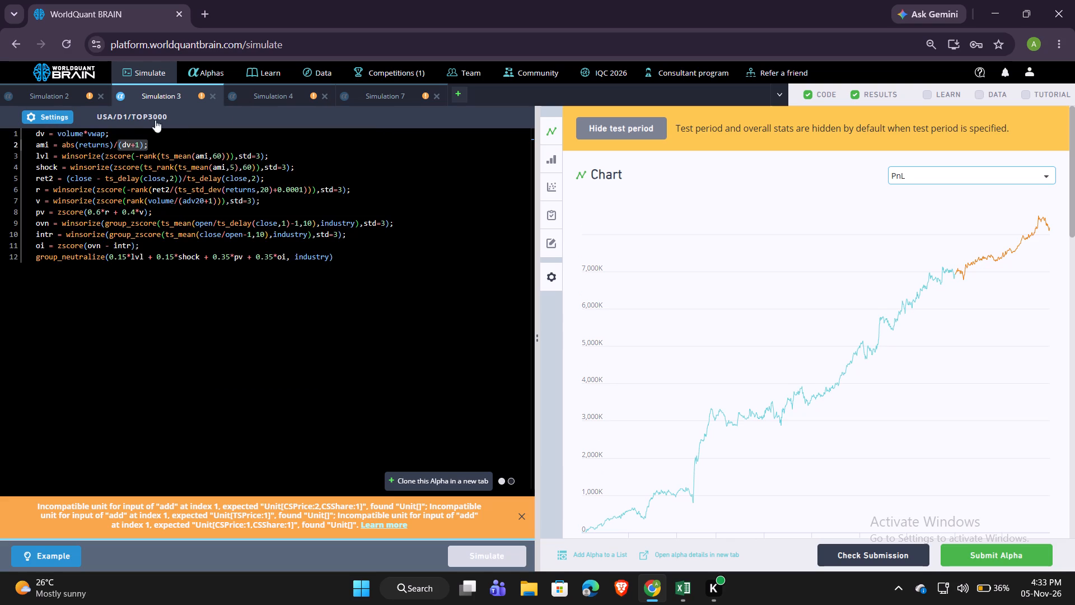
pyautogui.click(55, 117)
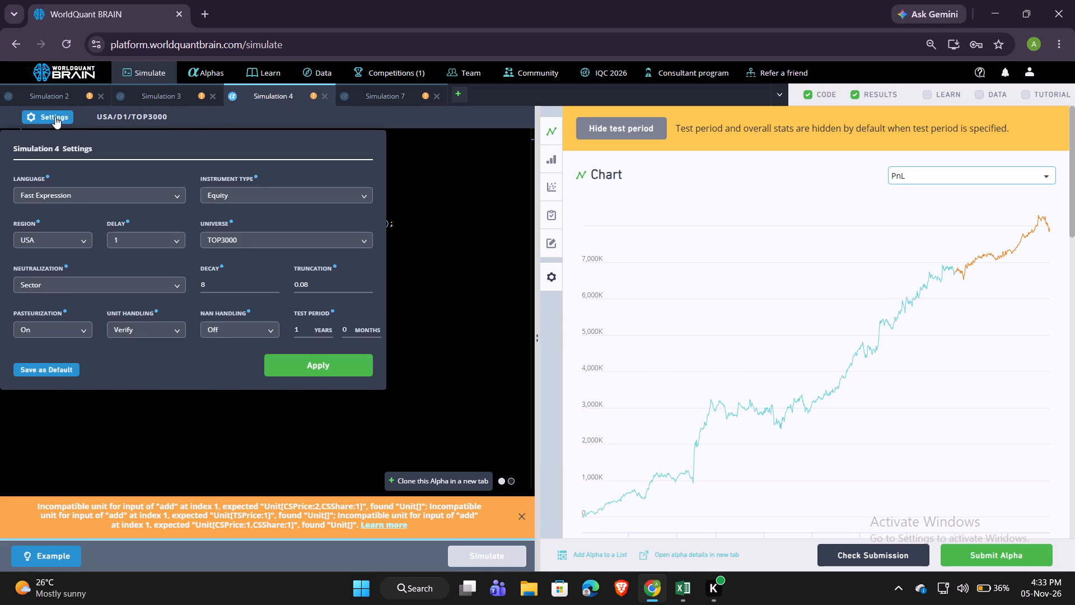
pyautogui.click(55, 117)
# Set Simulation 3's decay to 45, apply the settings and run the simulation again.
pyautogui.click(172, 98)
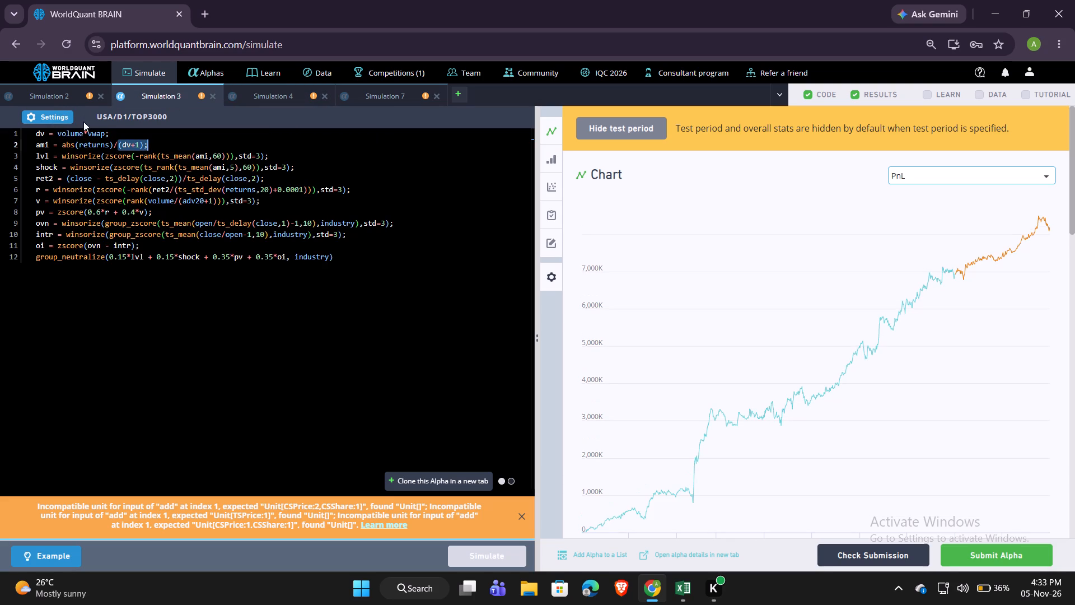
pyautogui.click(54, 114)
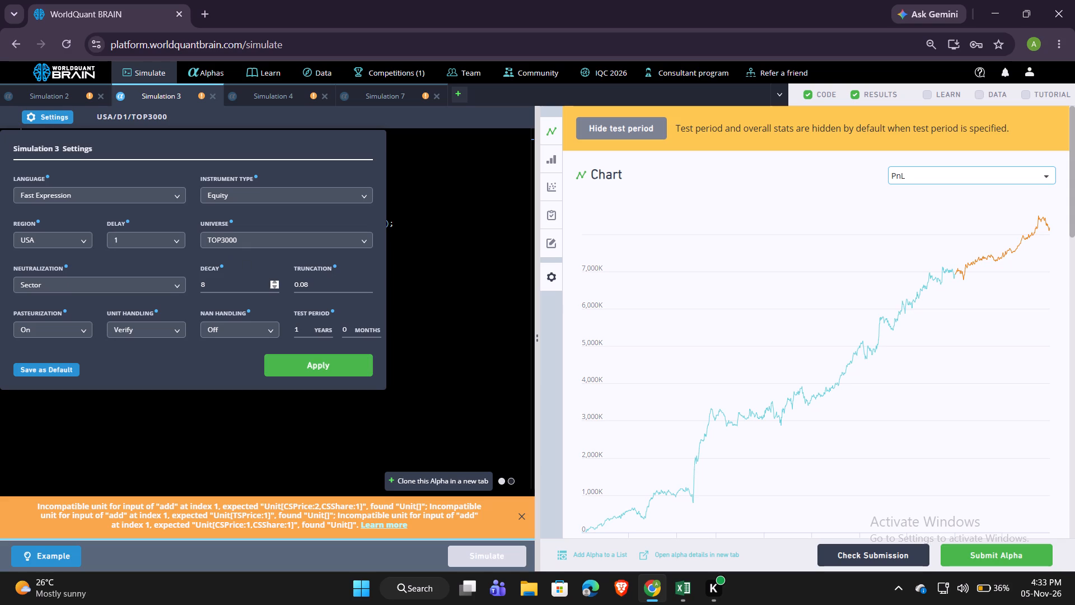
pyautogui.click(227, 283)
pyautogui.press('BackSpace')
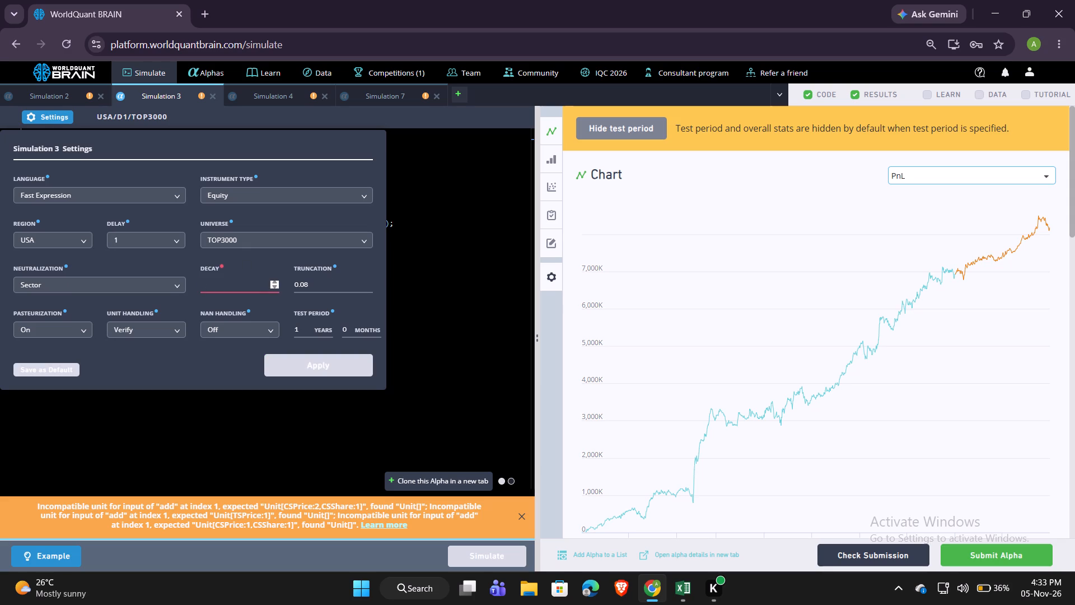
pyautogui.press('4')
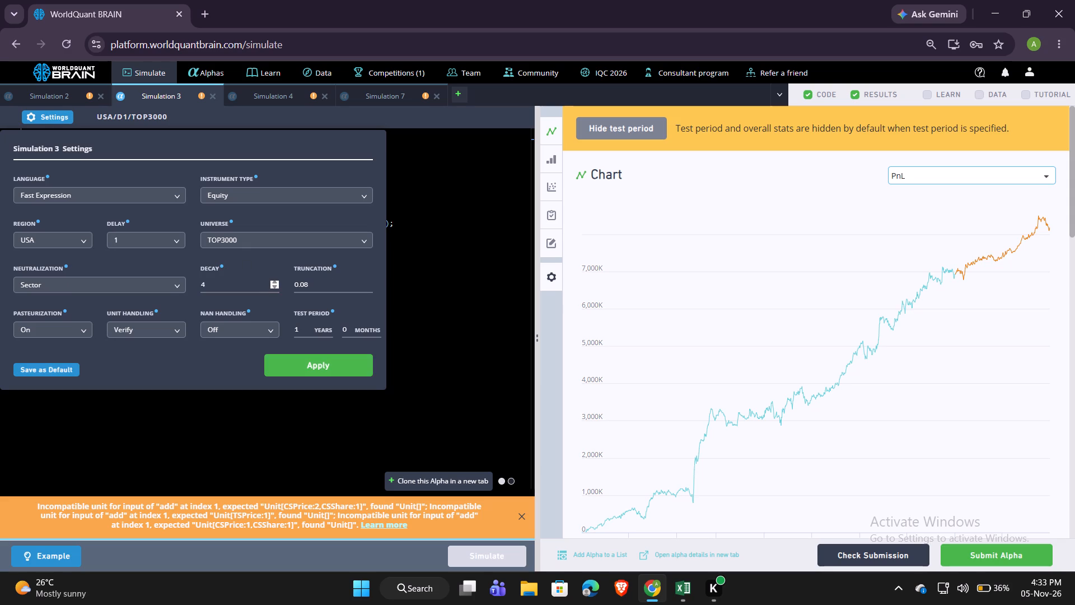
pyautogui.press('5')
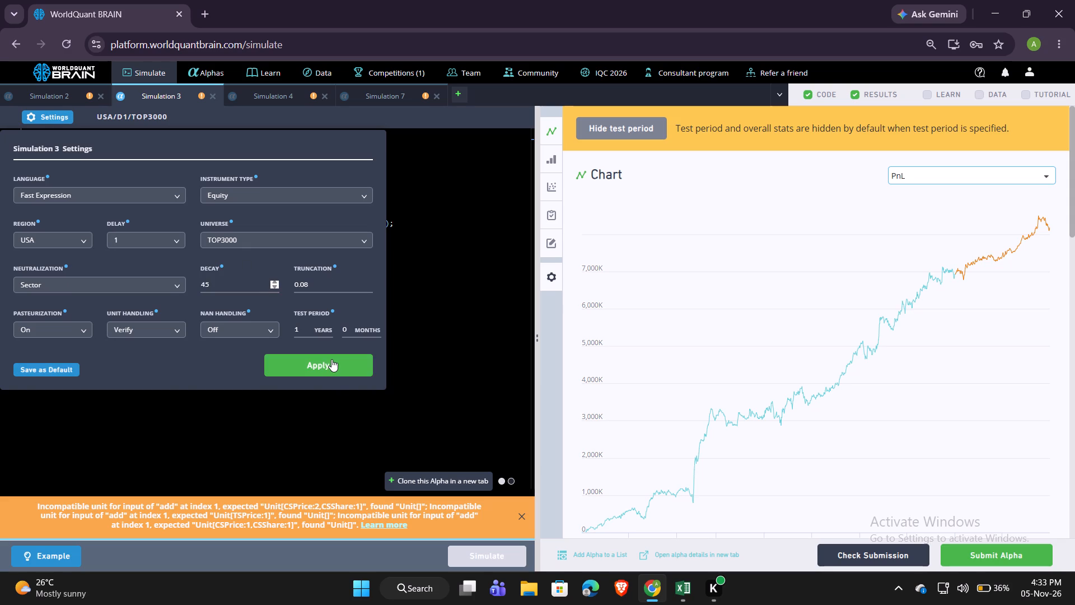
pyautogui.click(331, 359)
pyautogui.click(494, 554)
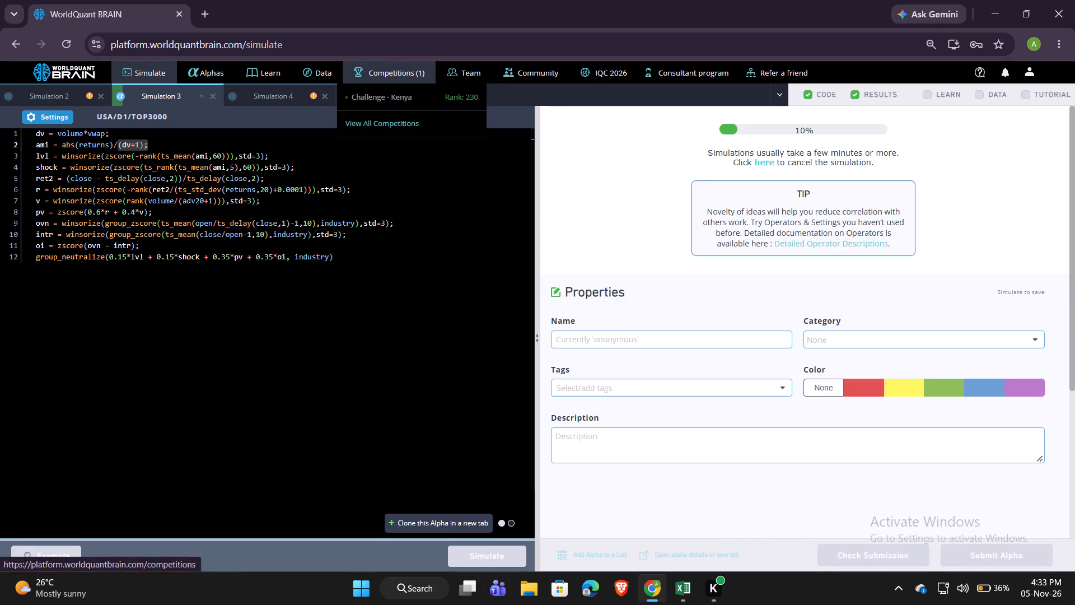
# Show Simulation 7's test period, review its chart and IS Summary, and run its self correlation check.
pyautogui.click(399, 90)
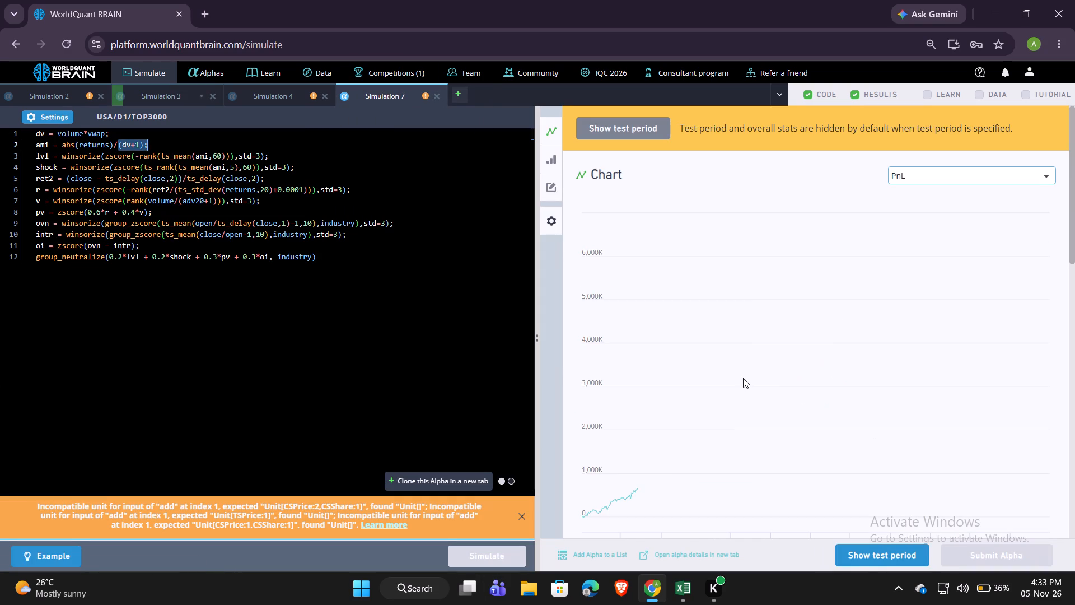
pyautogui.click(868, 547)
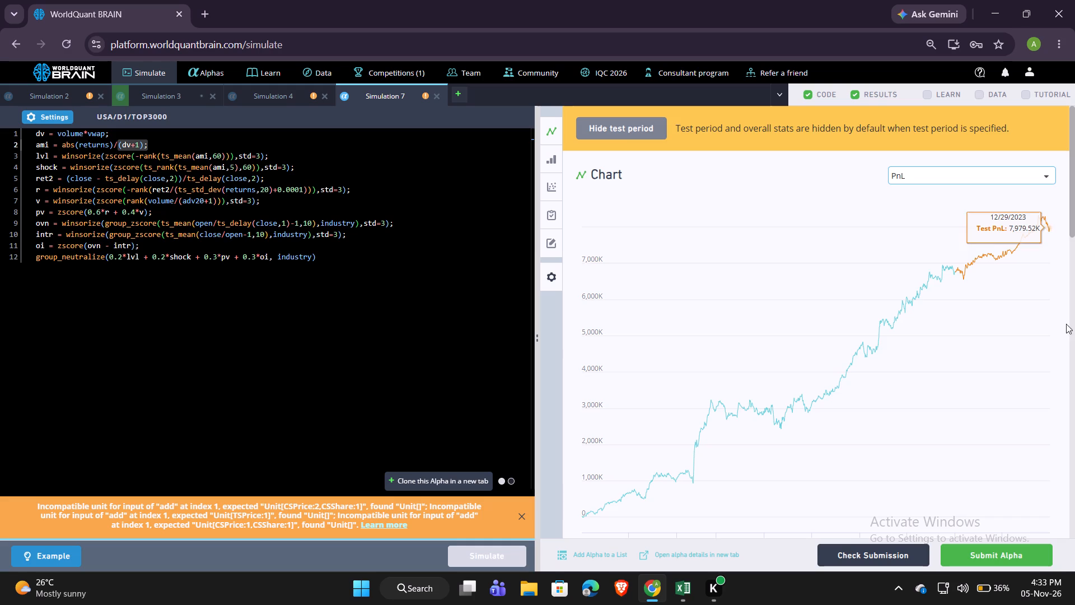
pyautogui.scroll(-4, 1025, 314)
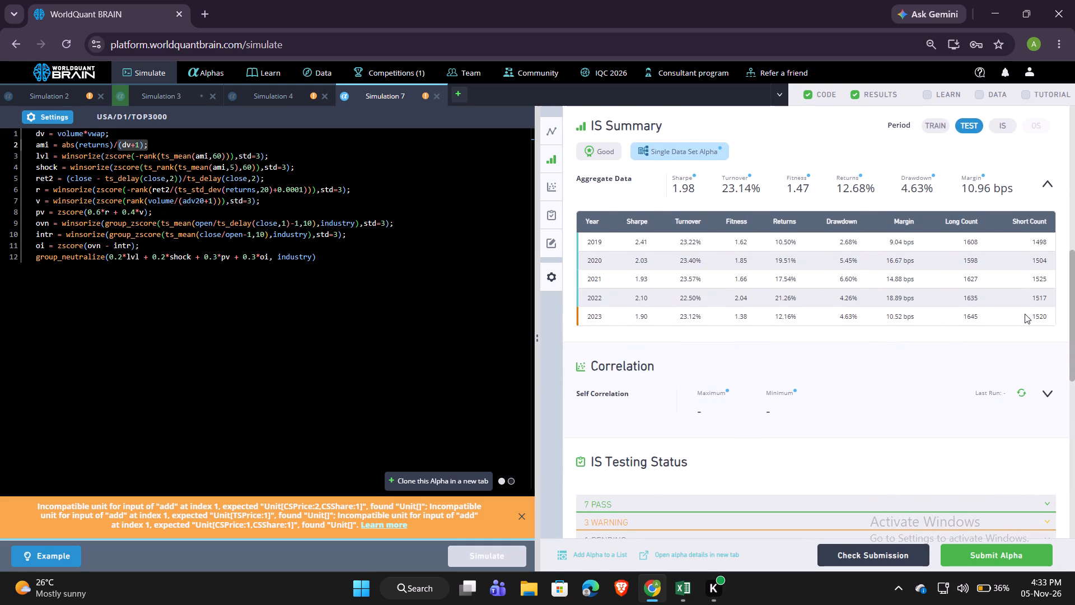
pyautogui.scroll(-1, 1025, 314)
pyautogui.click(1024, 338)
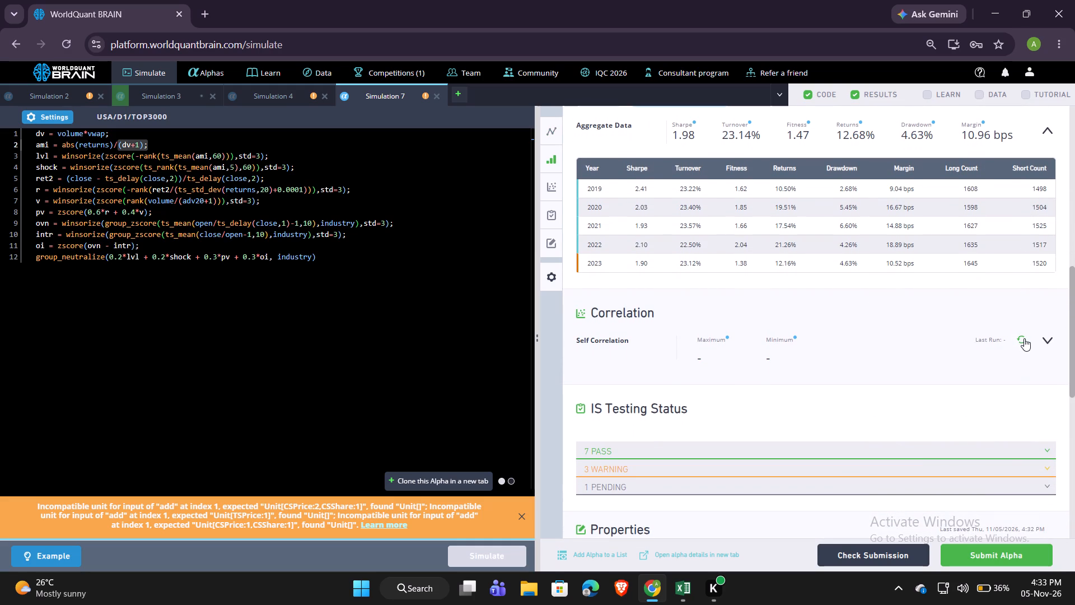
# Change Simulation 7's neutralization to Subindustry, apply the settings and rerun the simulation.
pyautogui.click(52, 122)
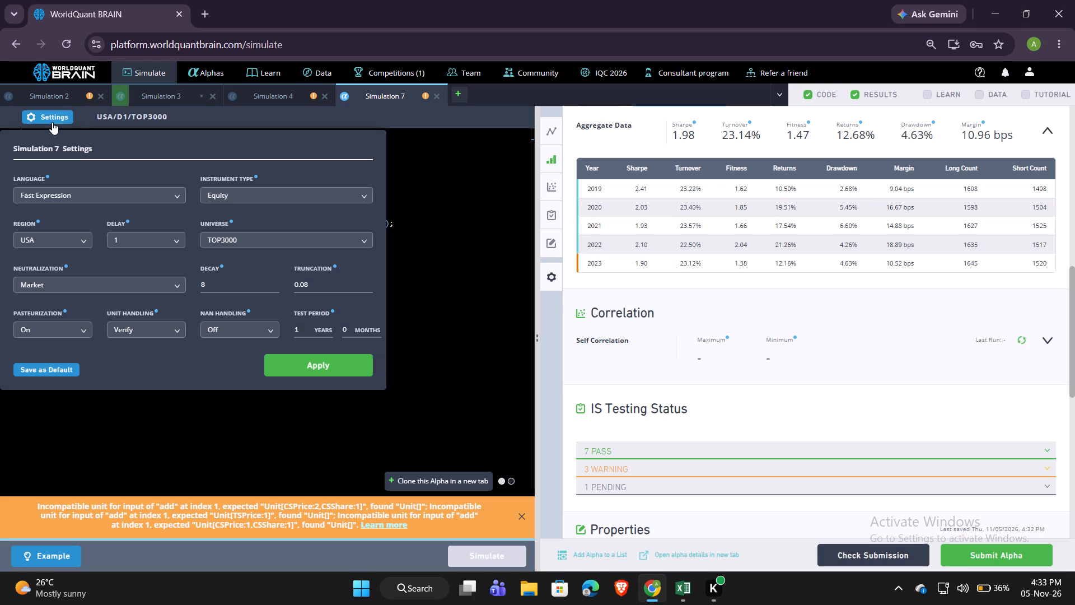
pyautogui.click(53, 285)
pyautogui.click(65, 369)
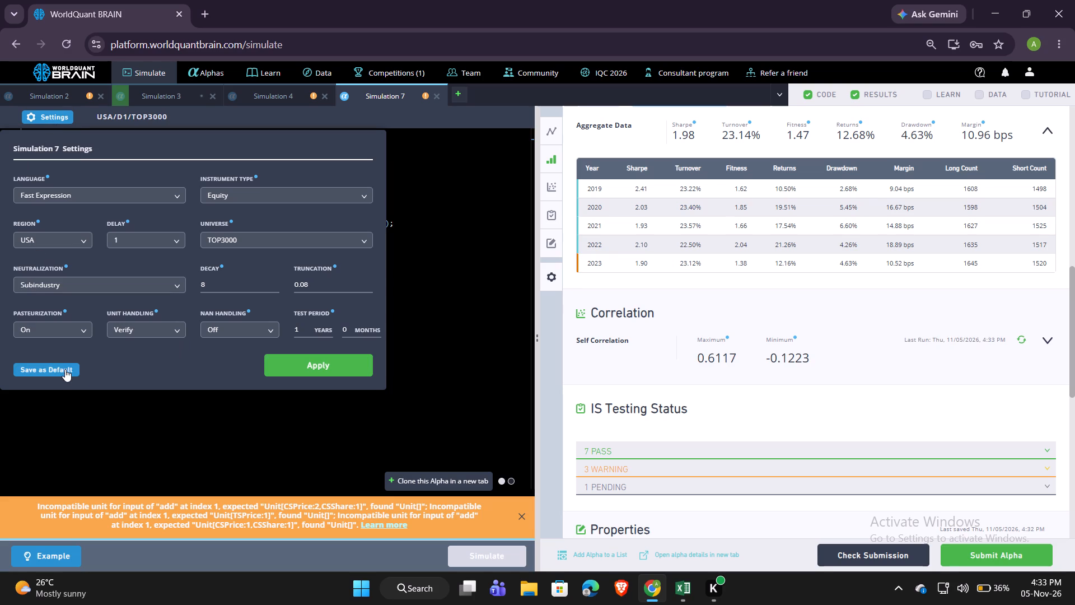
pyautogui.click(315, 362)
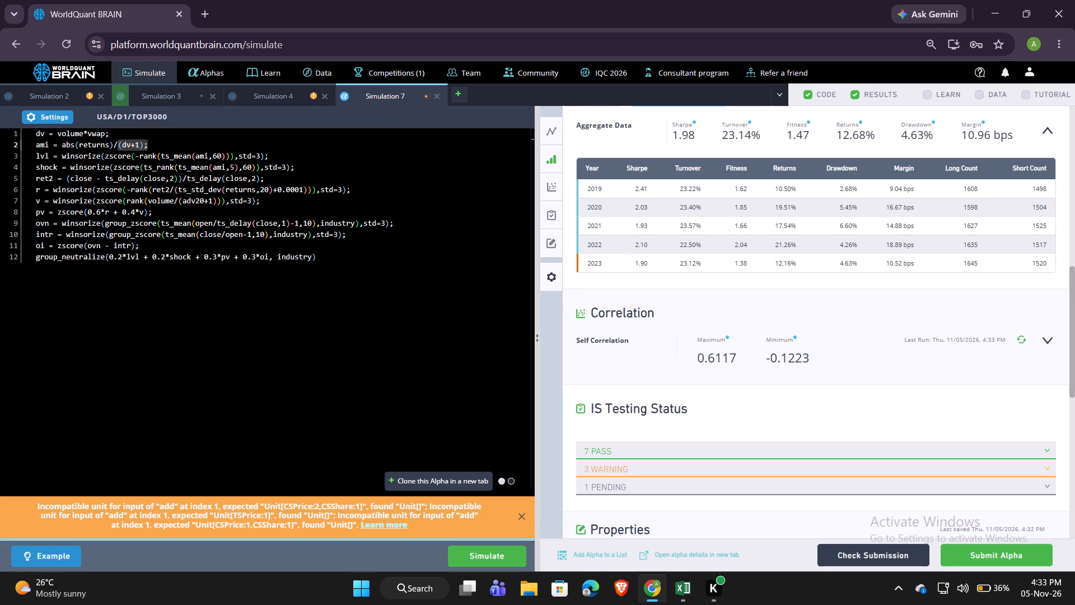
pyautogui.click(475, 556)
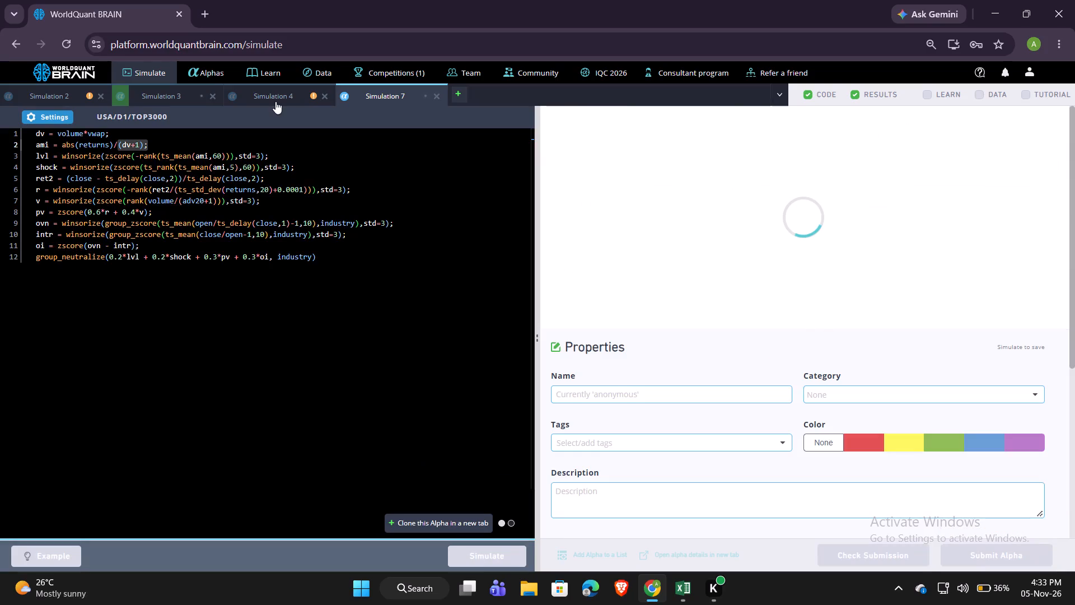
# Start a scratch note in a new browser tab's search box with the lines "3=" and "7=".
pyautogui.click(205, 15)
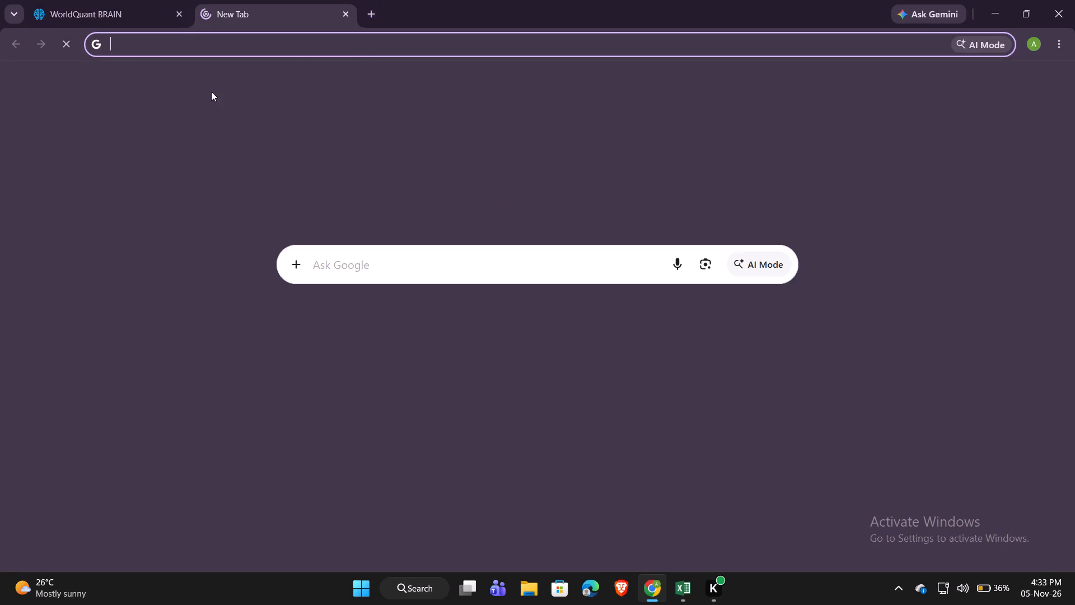
pyautogui.click(314, 257)
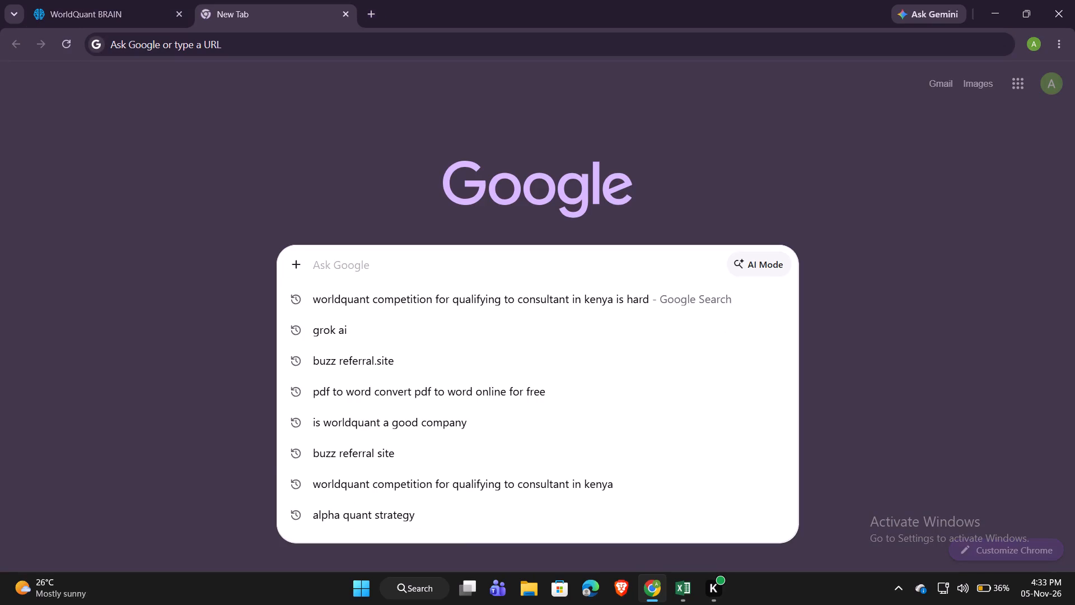
pyautogui.write('3=')
pyautogui.hotkey('shift', 'Return')
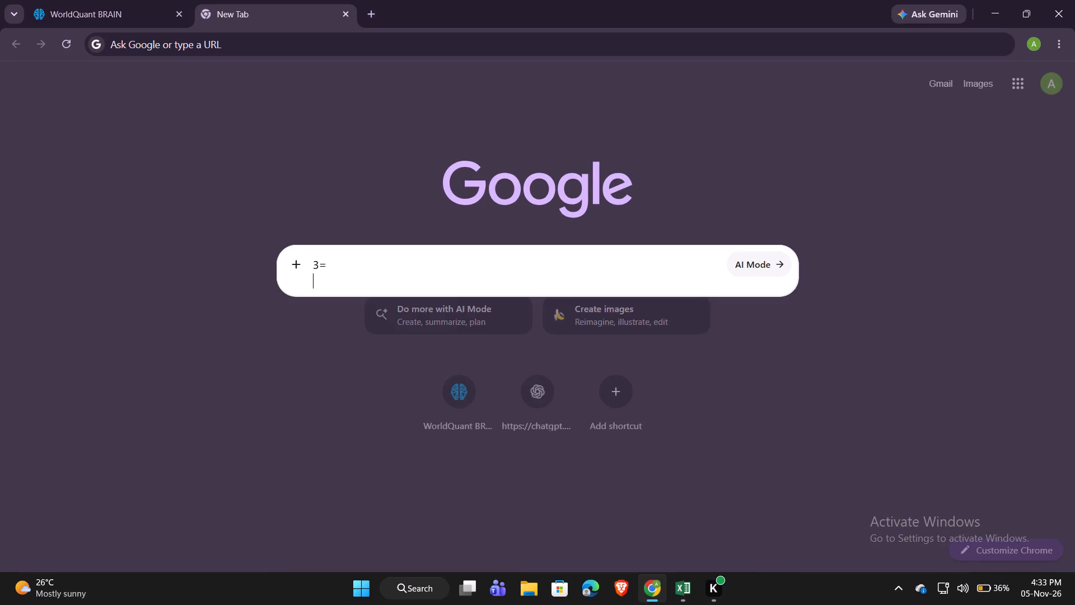
pyautogui.write('7=')
pyautogui.press('space')
pyautogui.press('Up')
pyautogui.press('space')
# Glance at the running simulations, and complete the note's line for Simulation 3 as "sector,decay8".
pyautogui.click(90, 0)
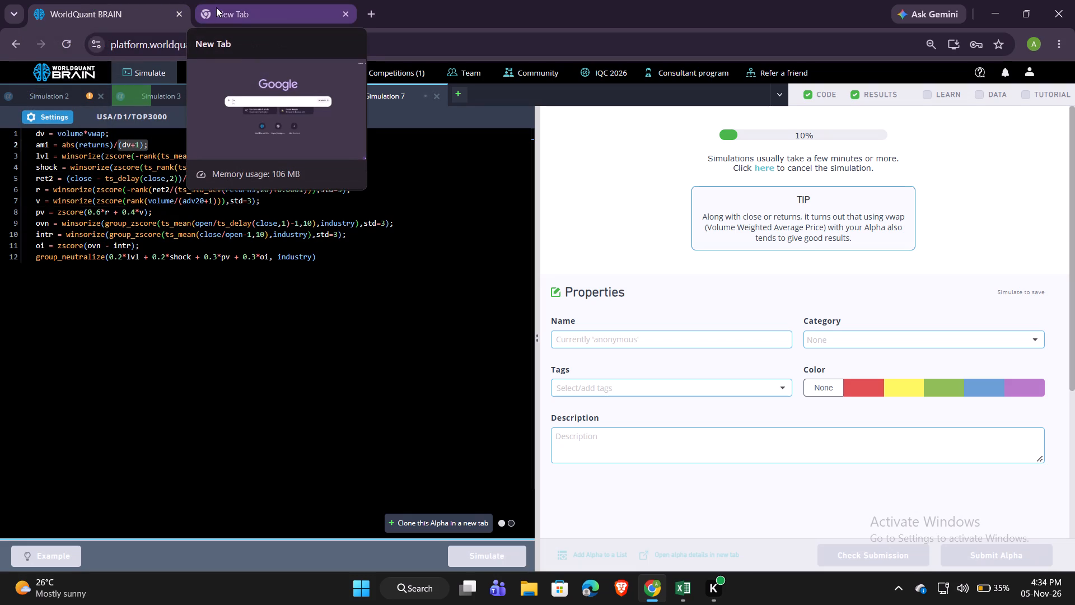
pyautogui.click(216, 7)
pyautogui.write('decay')
pyautogui.press('8')
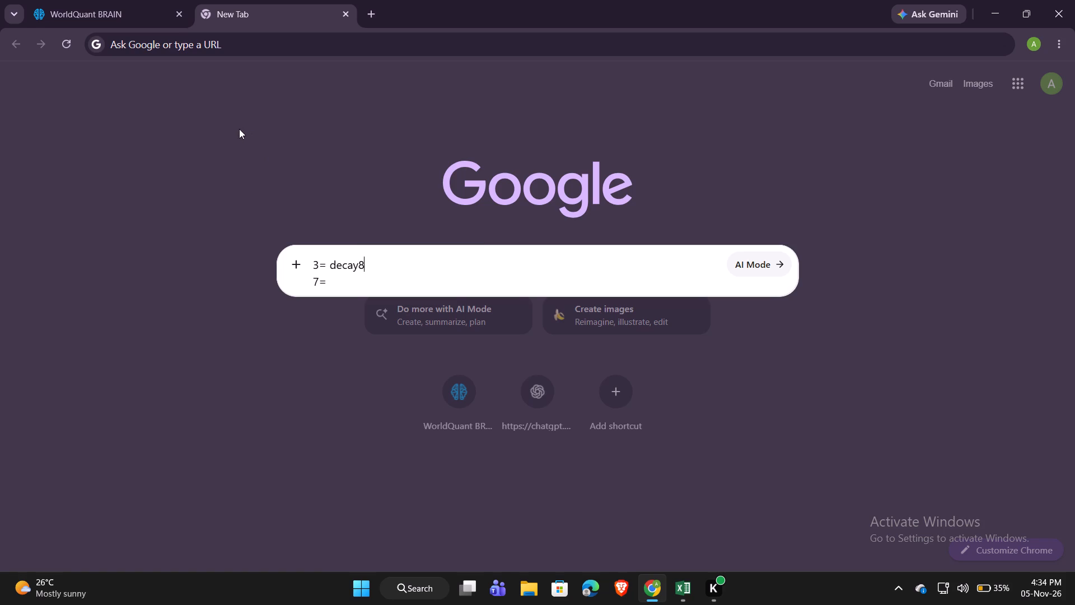
pyautogui.press('Left')
pyautogui.press('Left')
pyautogui.press('Left')
pyautogui.press('Left')
pyautogui.press('Left')
pyautogui.press('Left')
pyautogui.write('sector,')
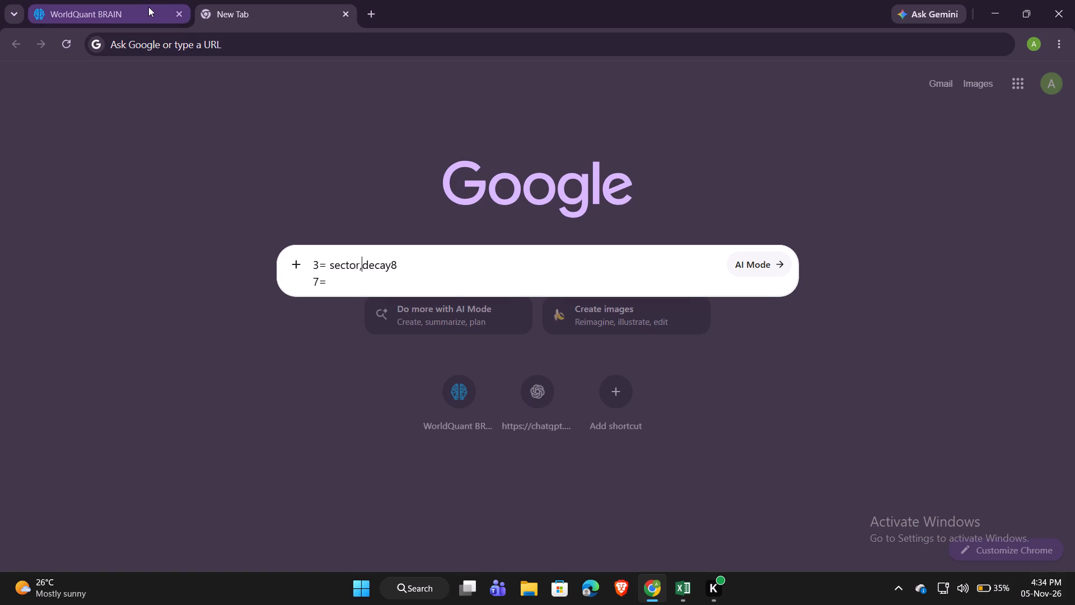
# Return to the WorldQuant BRAIN browser tab and open Simulation 3.
pyautogui.click(148, 7)
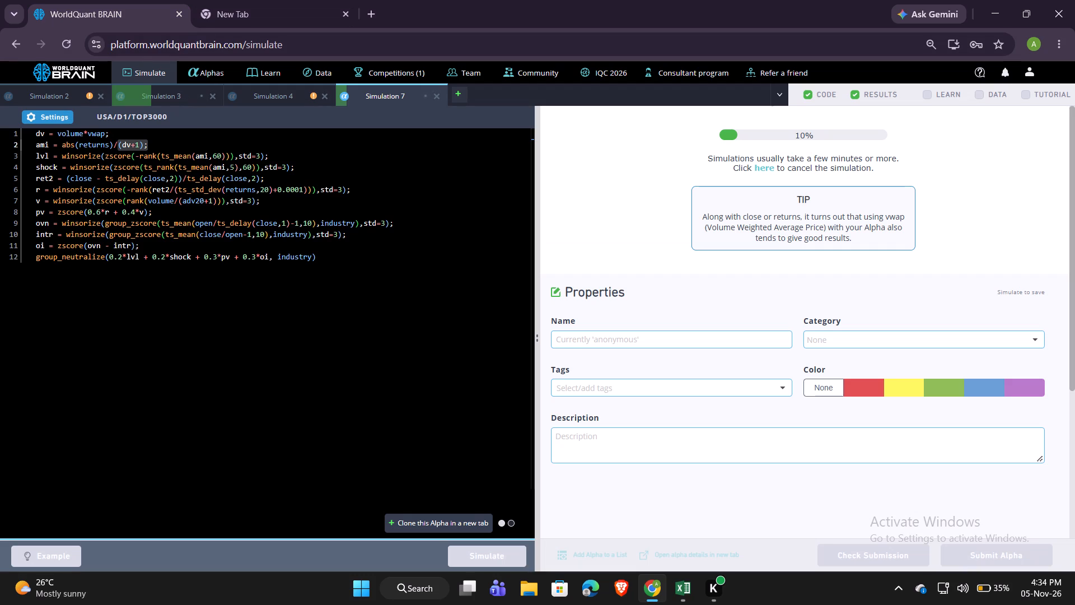
pyautogui.click(165, 90)
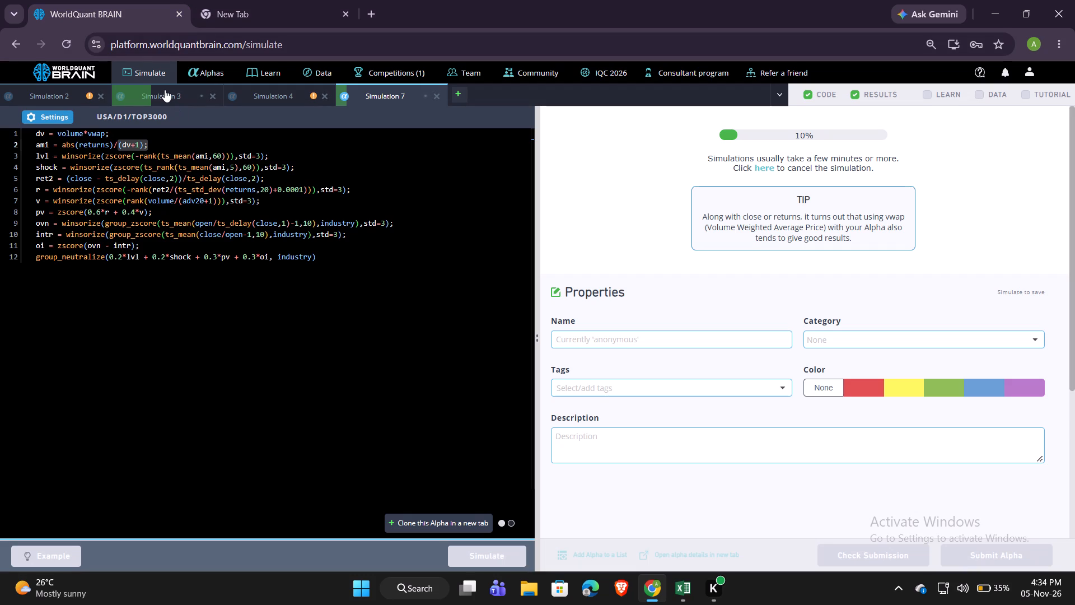
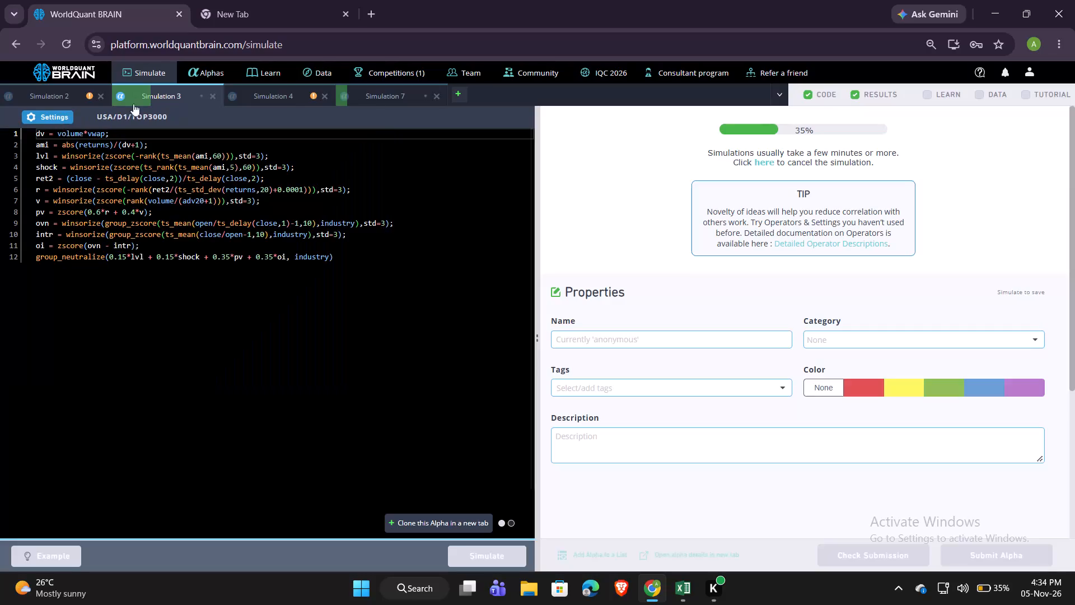
# Change Simulation 2's universe to TOP2000, apply the settings and rerun the simulation.
pyautogui.click(363, 89)
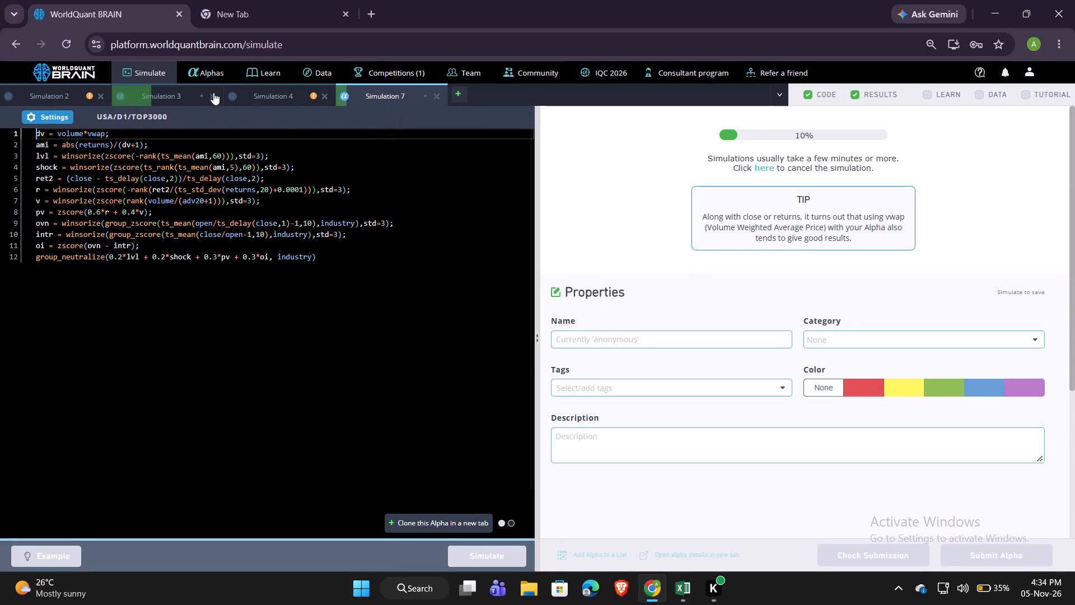
pyautogui.click(188, 92)
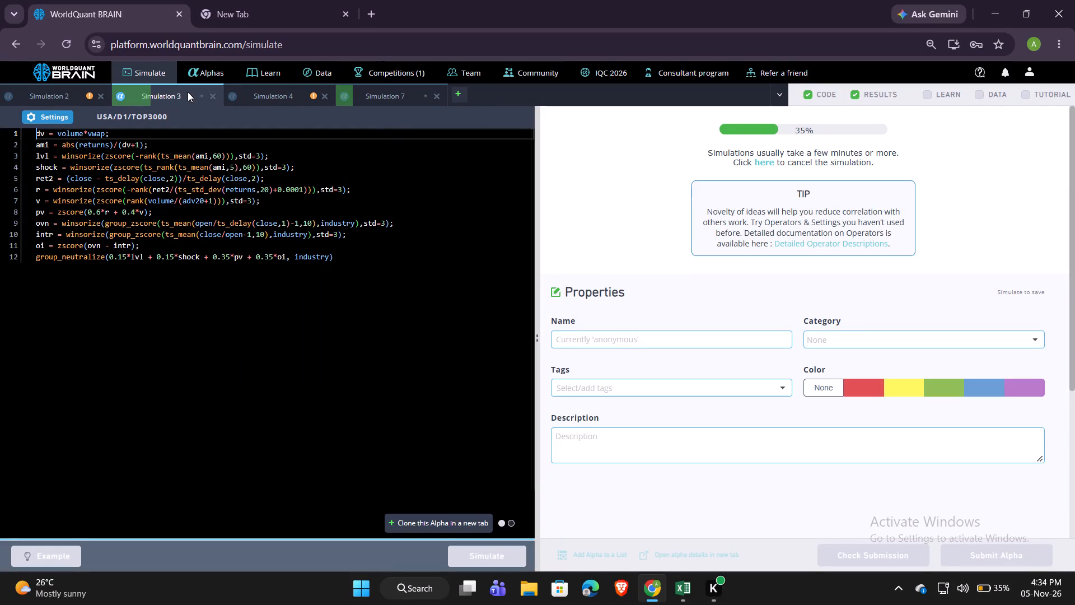
pyautogui.click(77, 96)
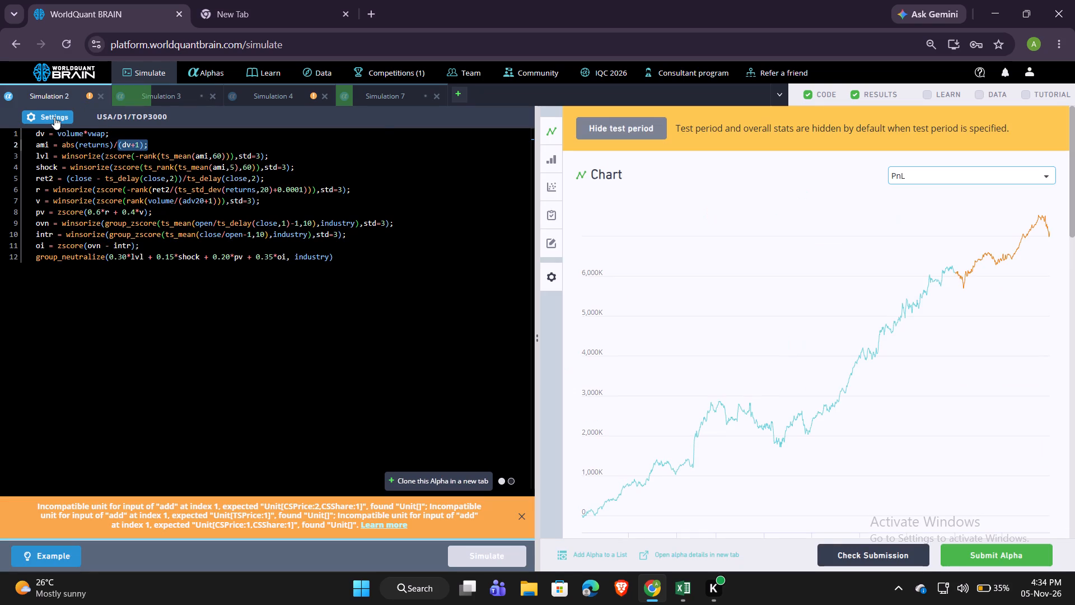
pyautogui.click(54, 117)
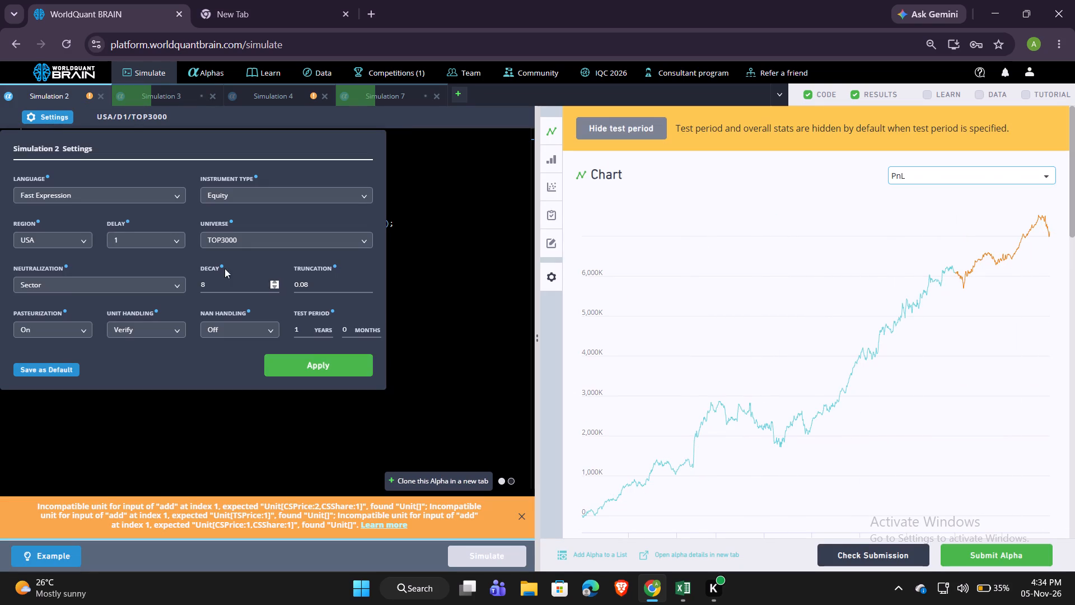
pyautogui.click(246, 239)
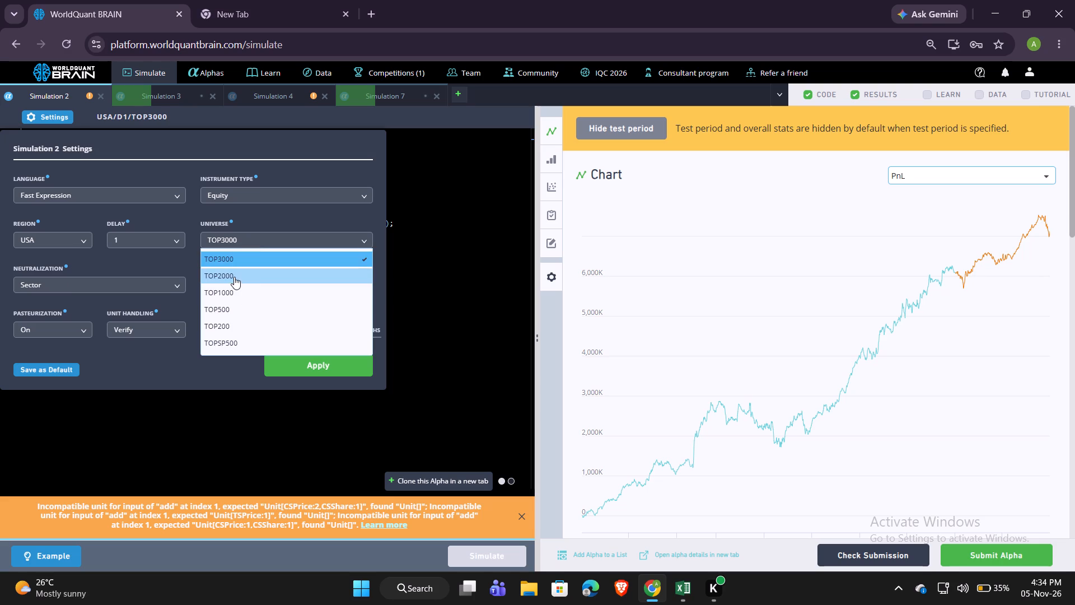
pyautogui.click(234, 277)
pyautogui.click(287, 360)
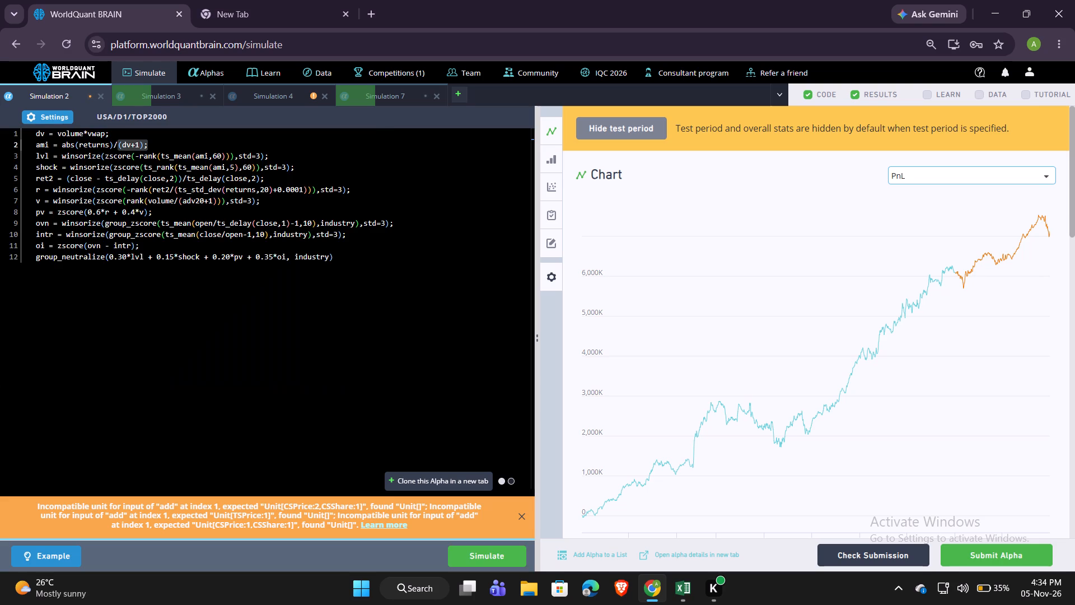
pyautogui.click(485, 555)
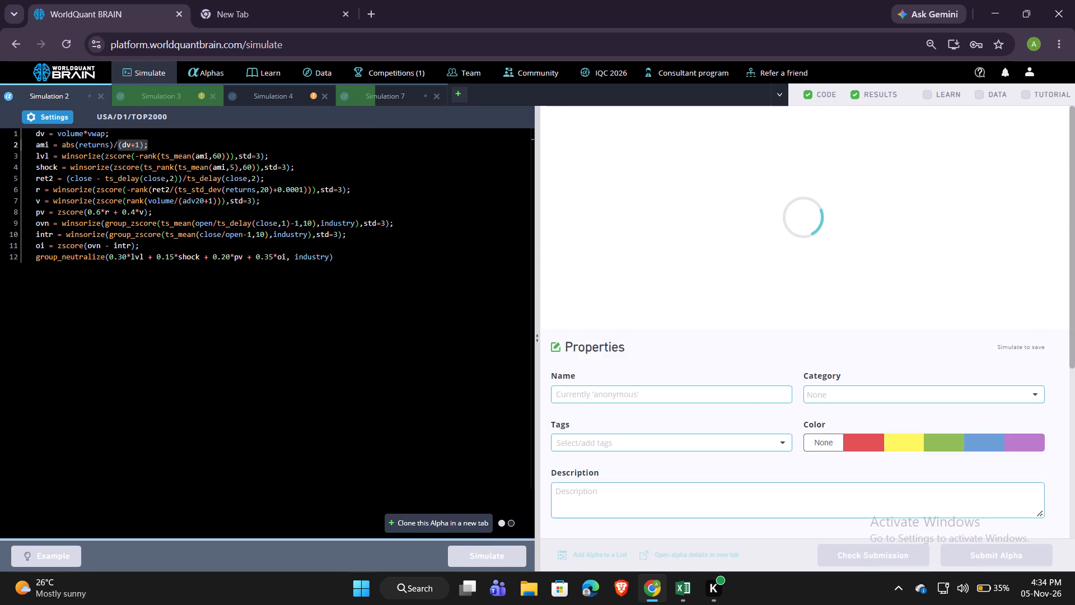
# Reveal Simulation 3's test-period results and examine its PnL chart, IS summary and passed tests, requesting the self-correlation check.
pyautogui.click(166, 96)
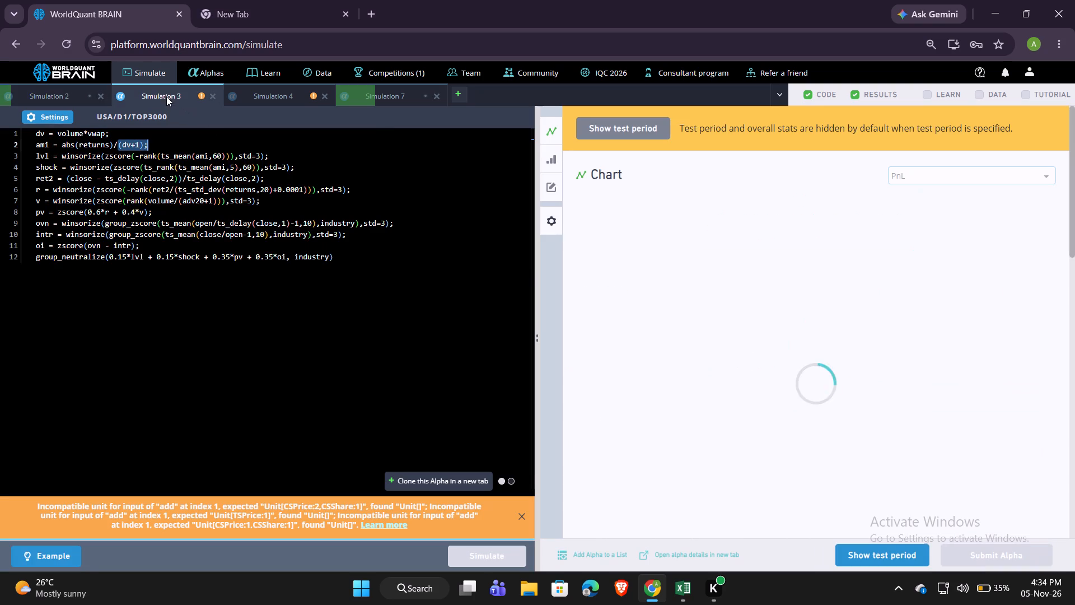
pyautogui.click(857, 555)
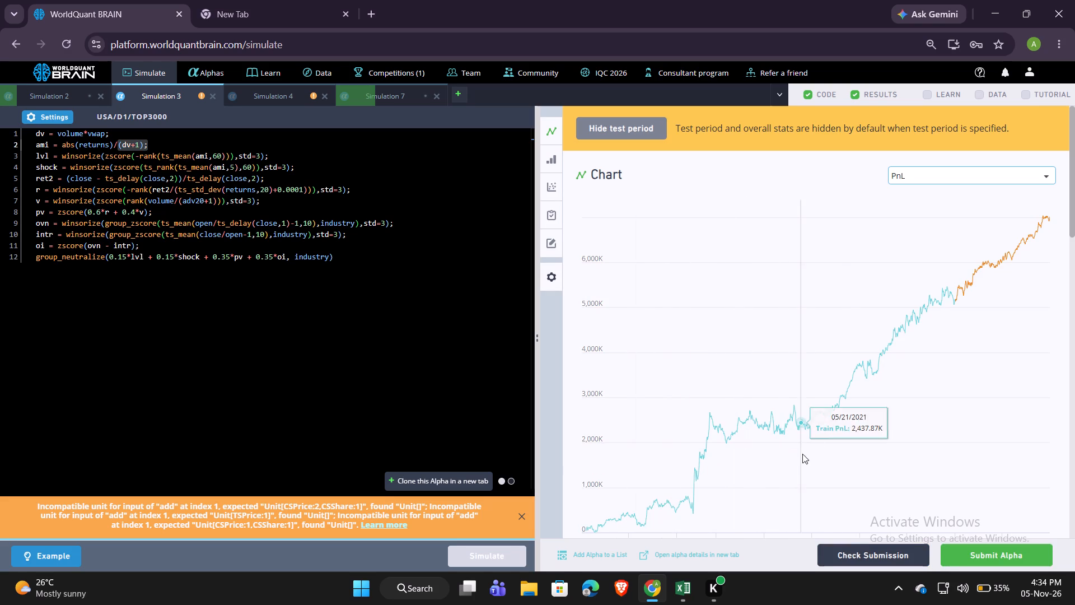
pyautogui.scroll(-1, 970, 276)
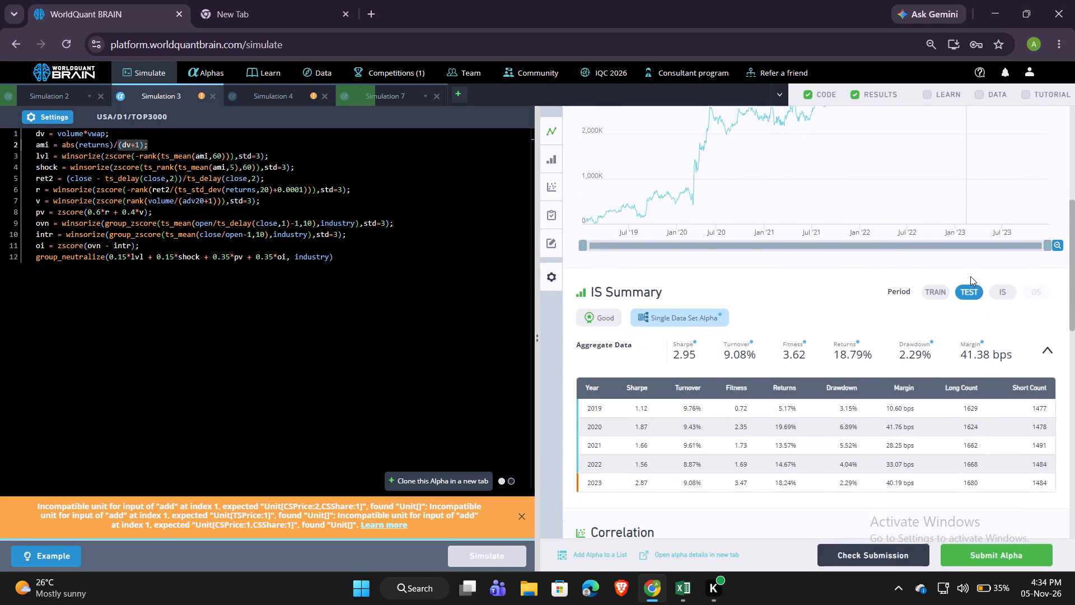
pyautogui.scroll(-3, 970, 276)
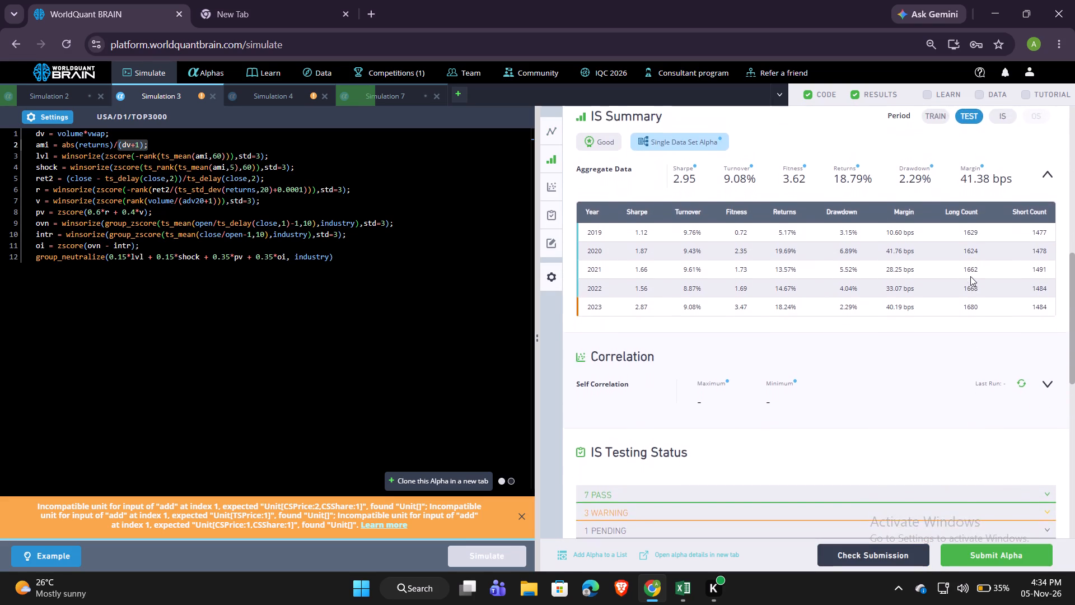
pyautogui.scroll(3, 970, 276)
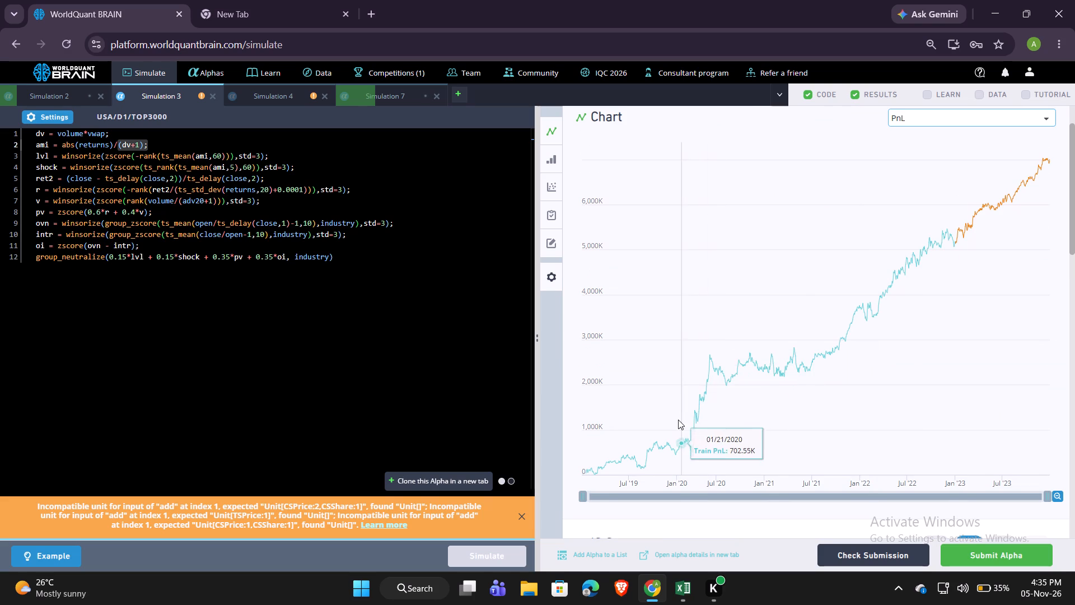
pyautogui.scroll(-1, 838, 347)
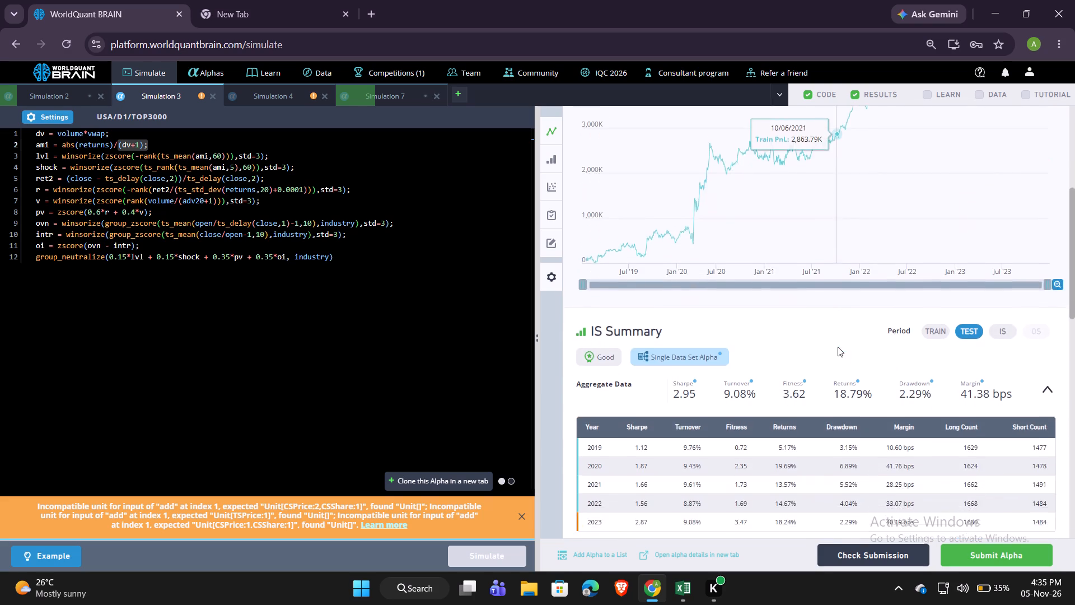
pyautogui.scroll(-2, 838, 347)
pyautogui.click(1023, 314)
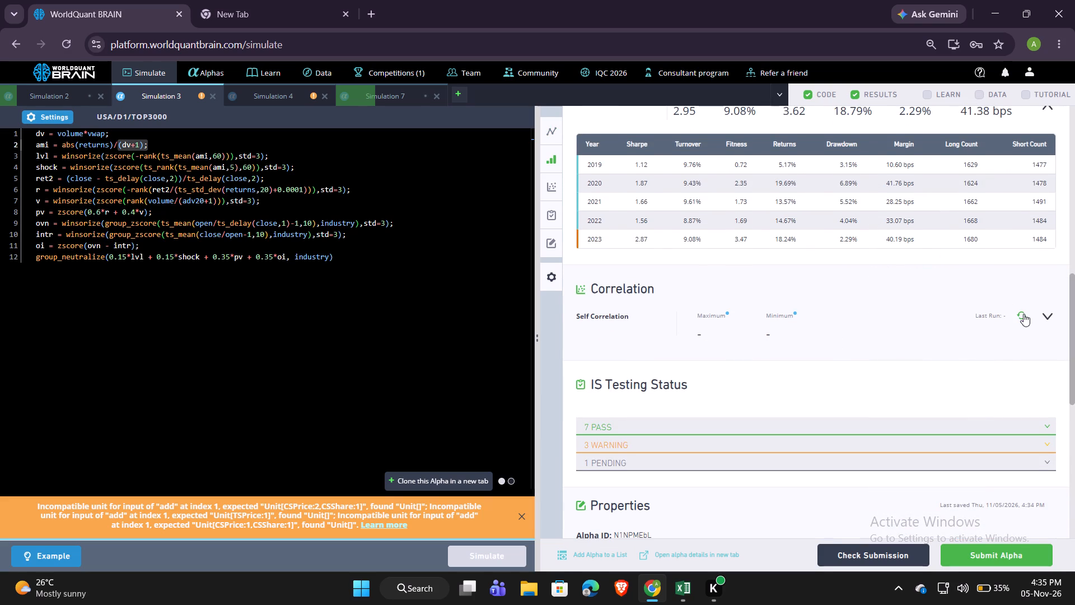
pyautogui.click(955, 432)
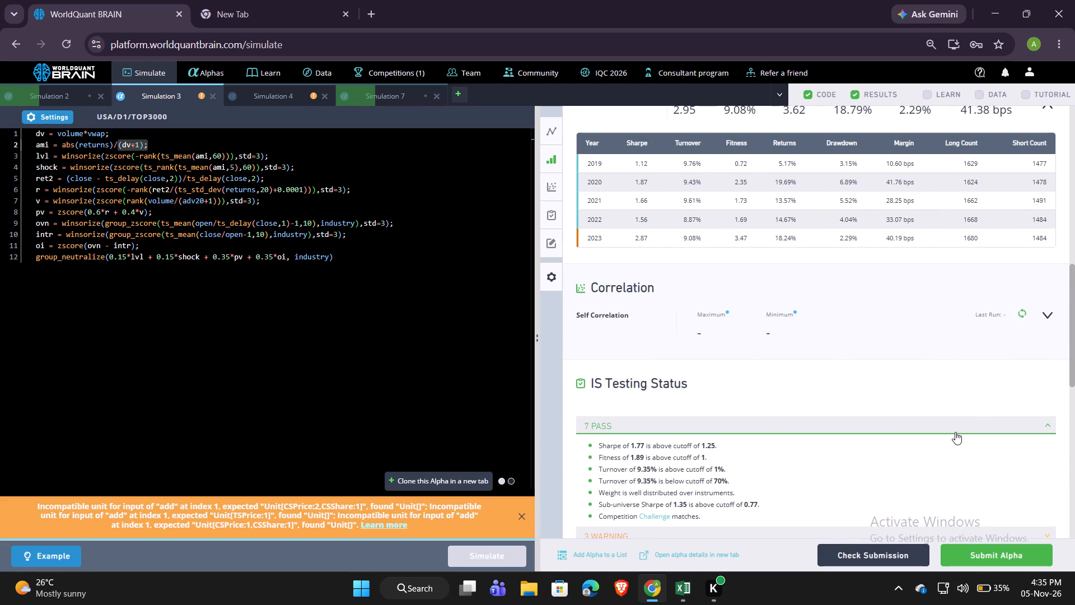
pyautogui.scroll(1, 747, 353)
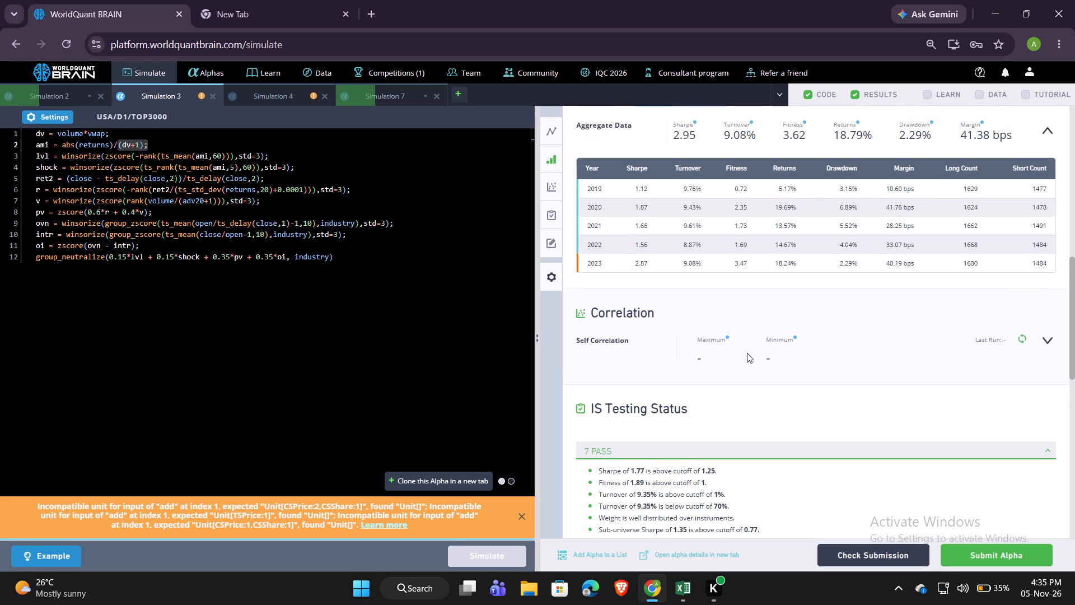
pyautogui.scroll(6, 747, 353)
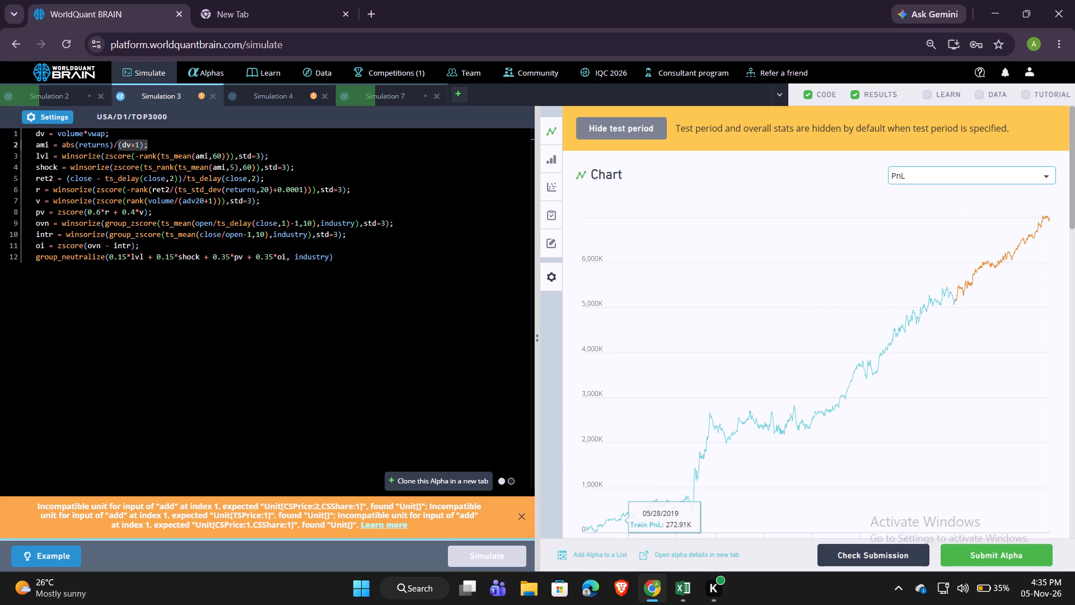
# Set Simulation 3's decay to 80, apply the settings and rerun the simulation.
pyautogui.click(50, 122)
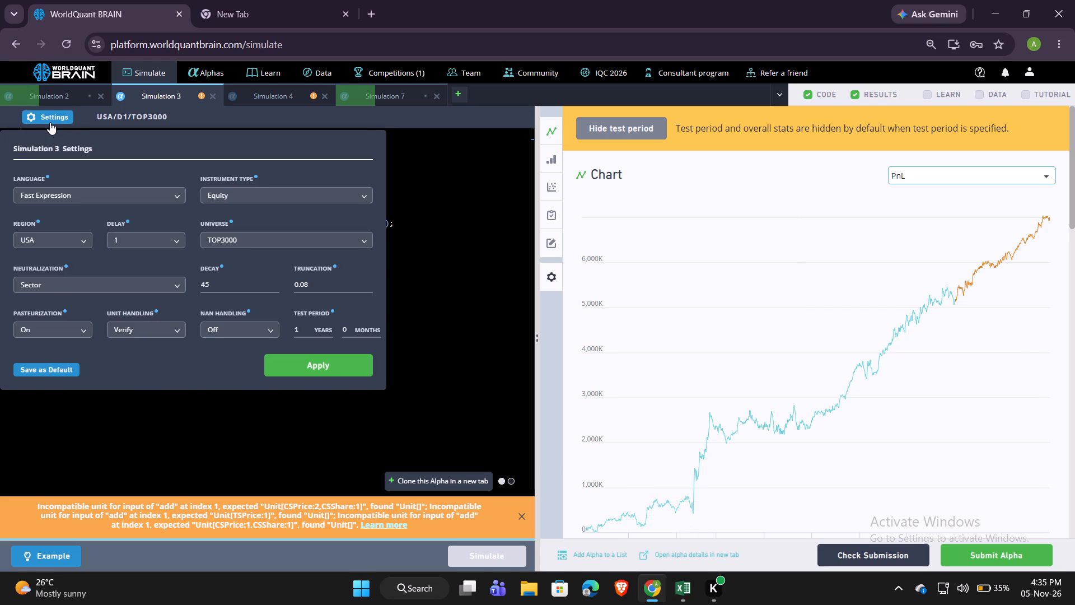
pyautogui.click(50, 122)
pyautogui.click(50, 122)
pyautogui.click(225, 286)
pyautogui.press('BackSpace')
pyautogui.press('BackSpace')
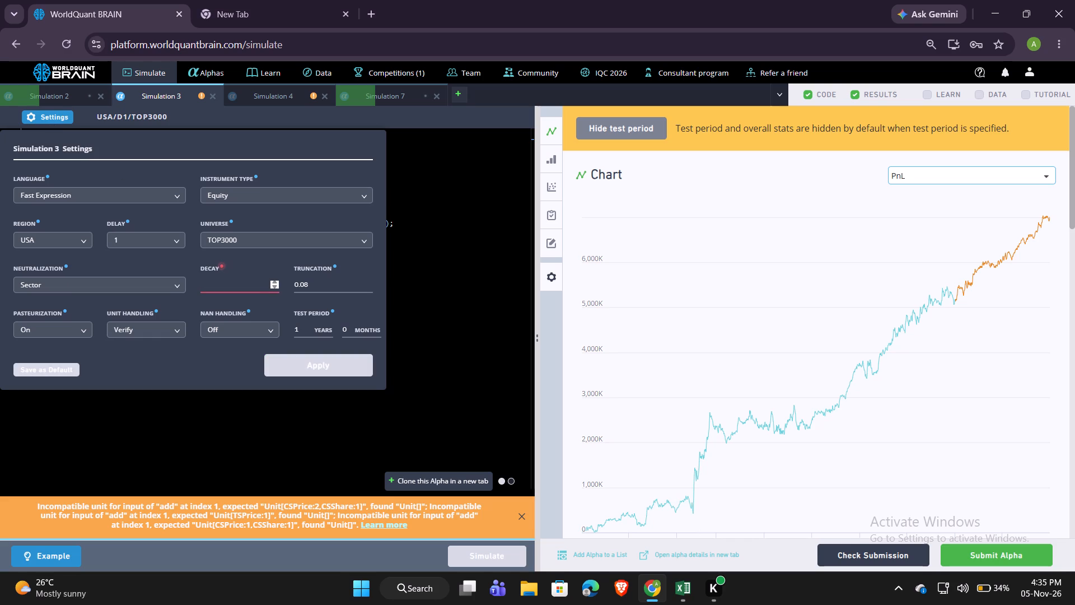
pyautogui.write('80')
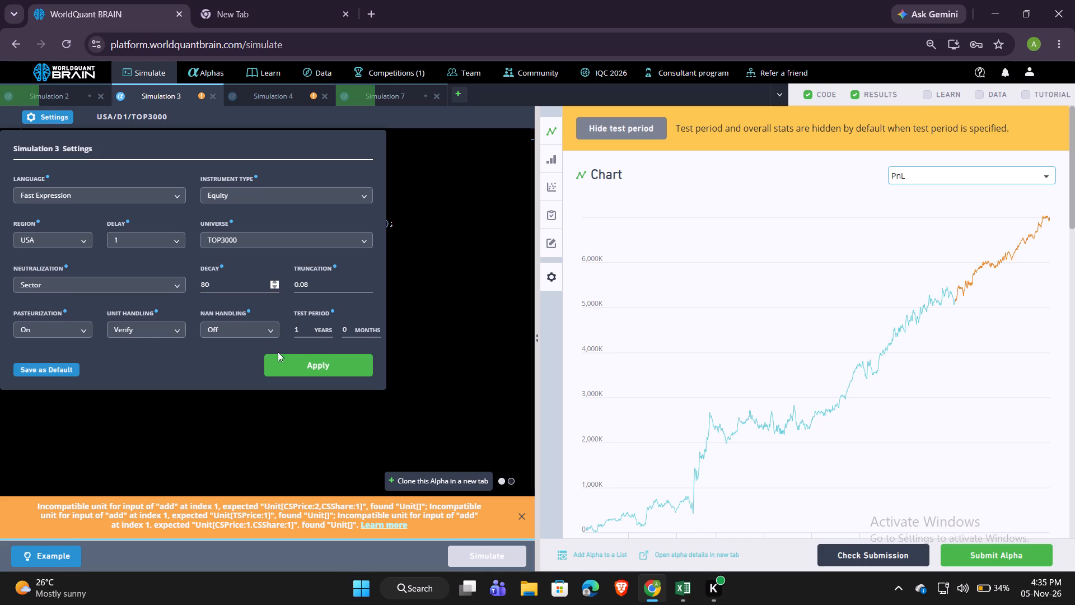
pyautogui.click(282, 361)
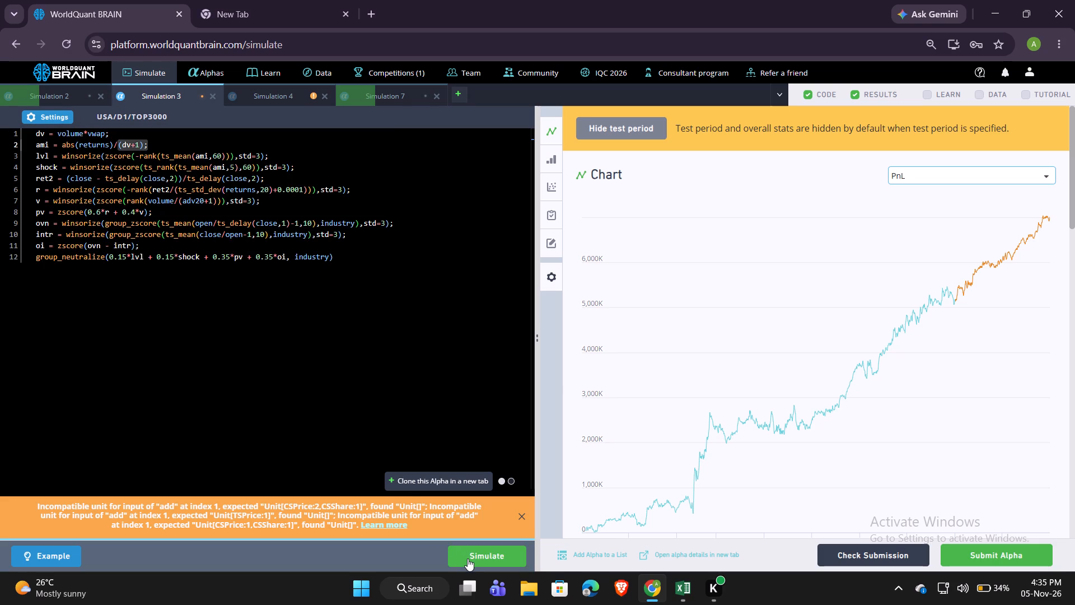
pyautogui.click(468, 559)
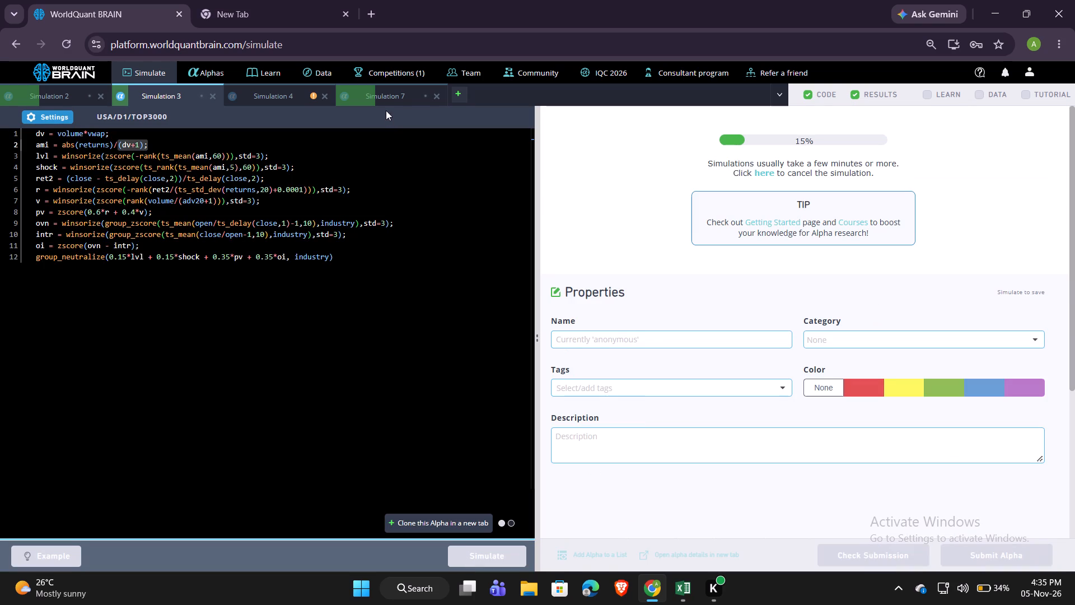
# Check Simulation 7's settings, reveal its test-period results, request the self-correlation check, and examine the PnL chart and IS summary.
pyautogui.click(382, 97)
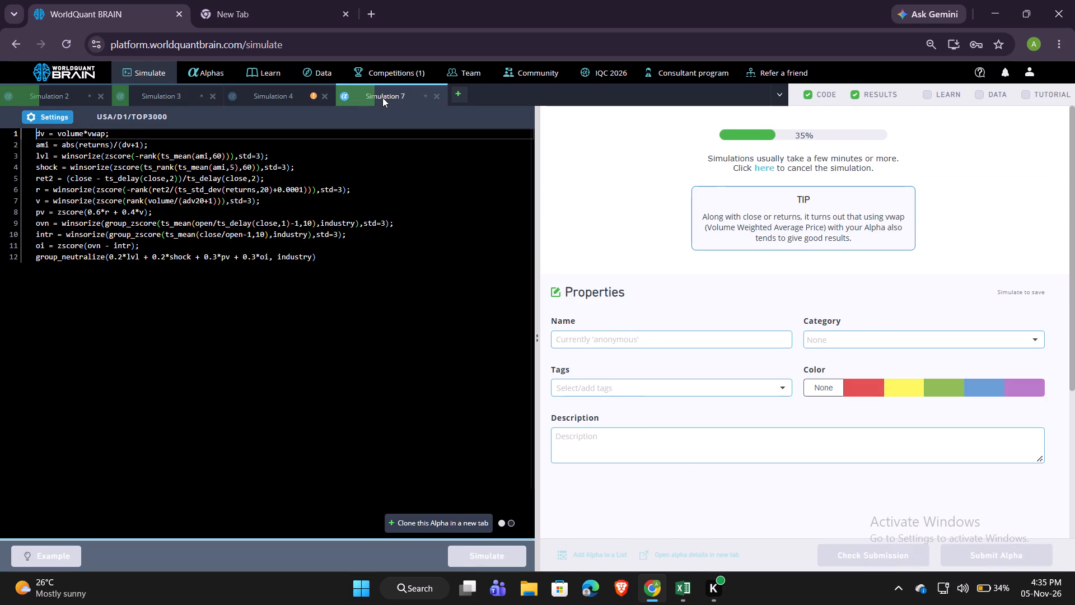
pyautogui.click(64, 116)
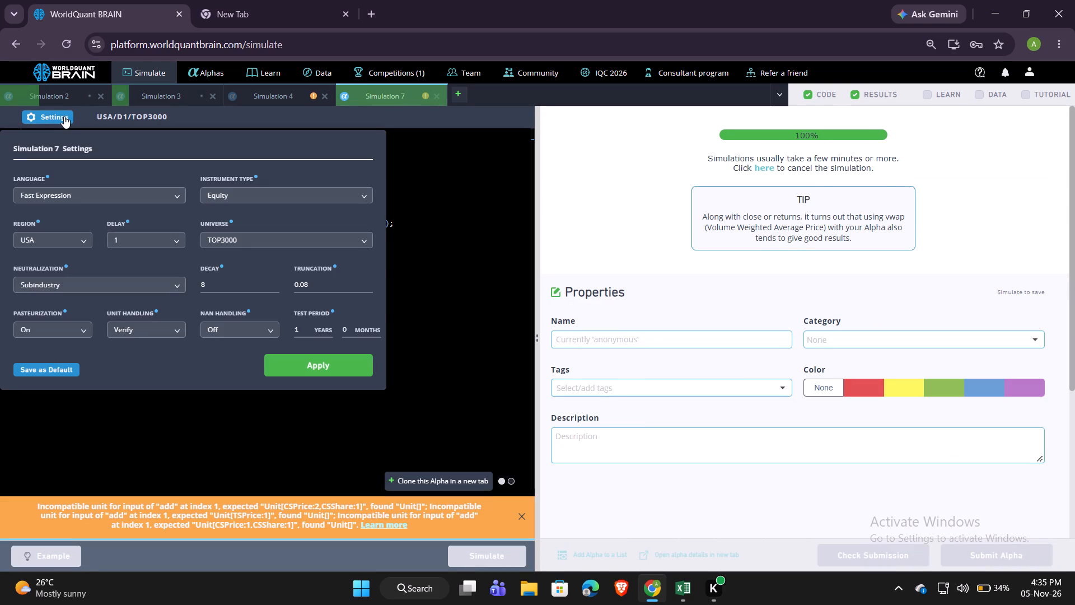
pyautogui.click(64, 116)
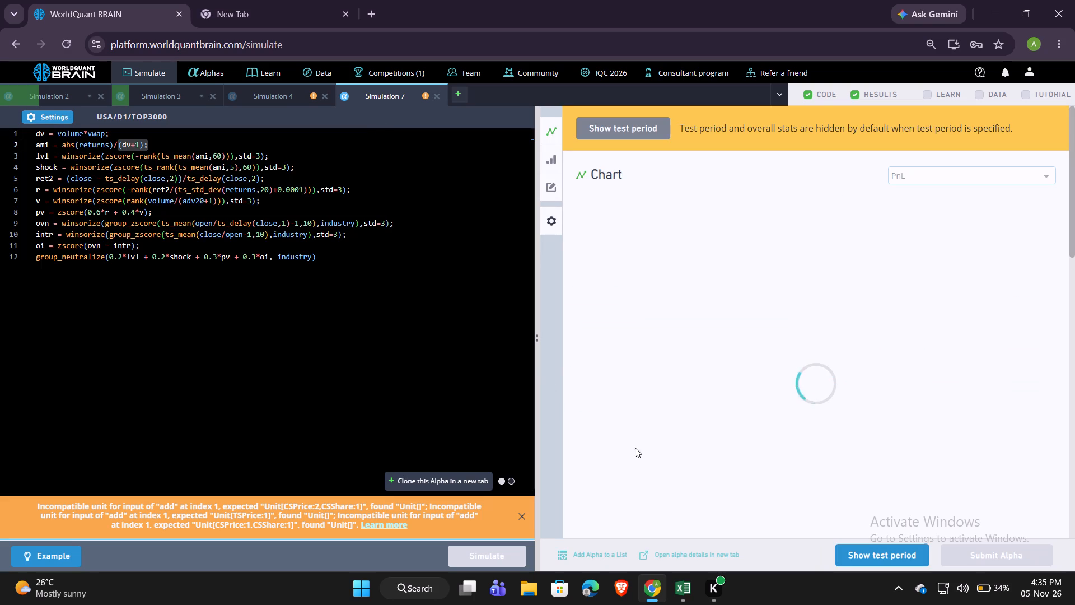
pyautogui.click(856, 548)
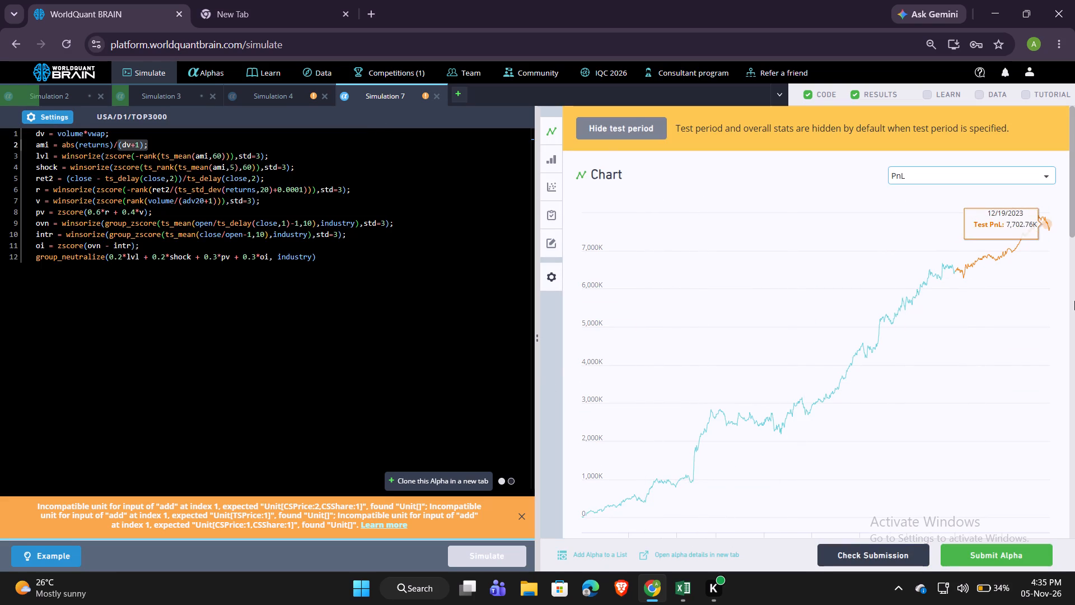
pyautogui.scroll(-3, 978, 302)
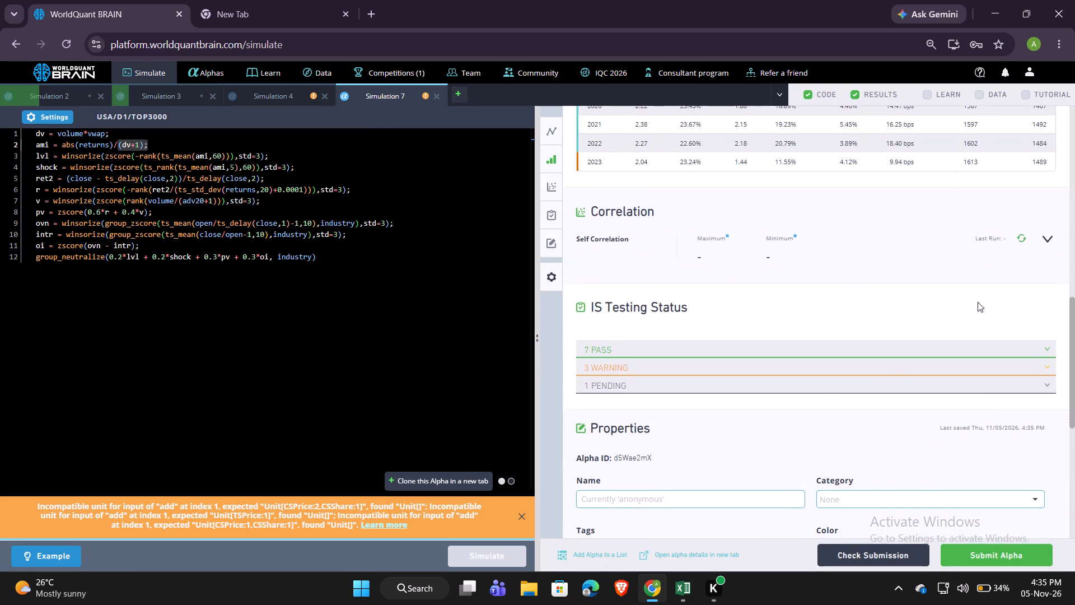
pyautogui.click(1021, 234)
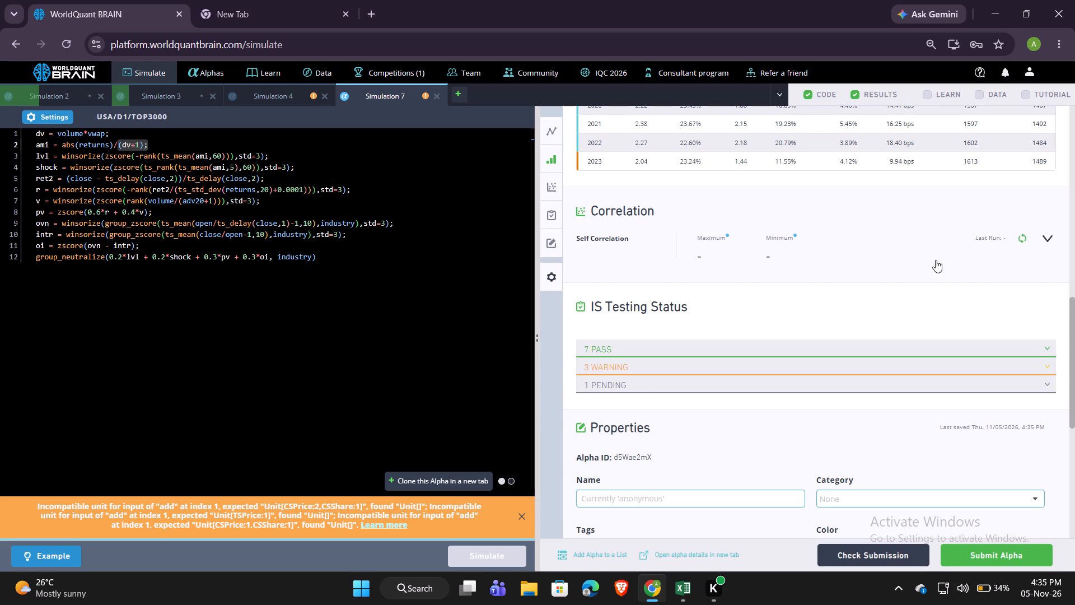
pyautogui.scroll(5, 936, 260)
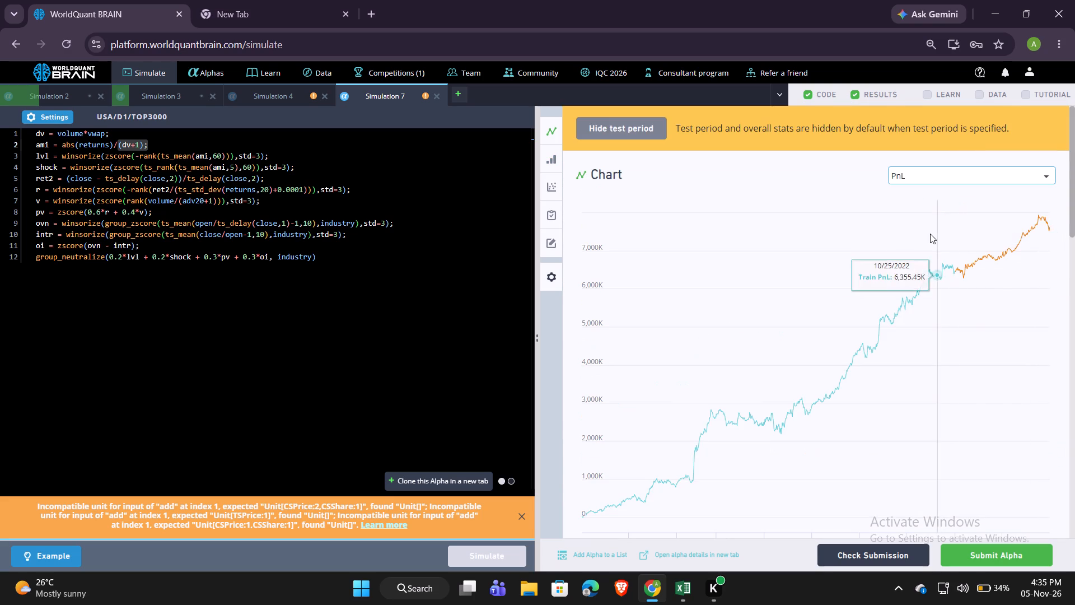
pyautogui.scroll(-3, 930, 234)
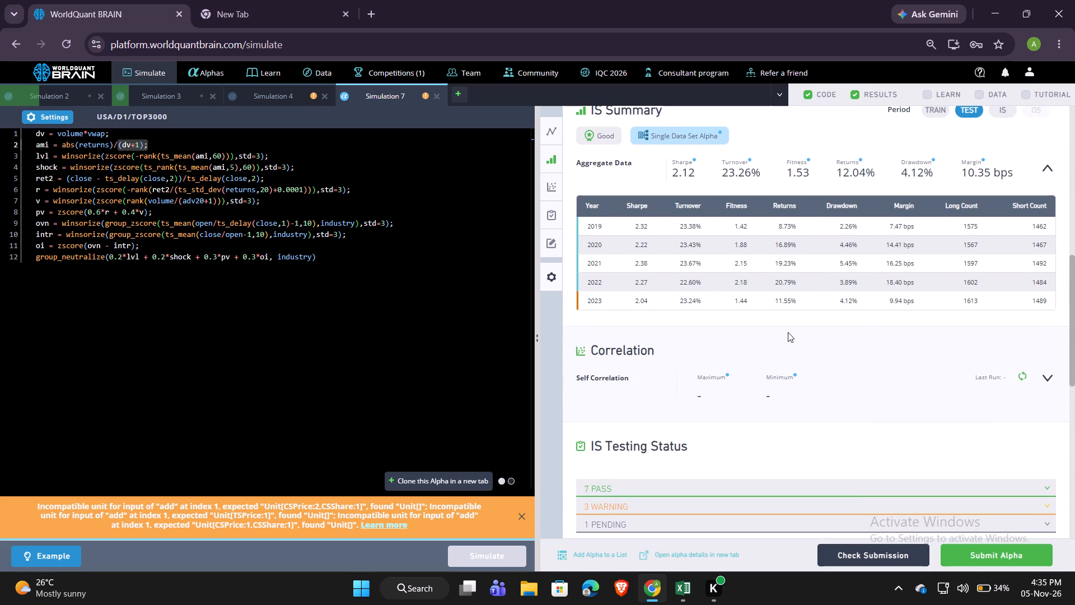
pyautogui.scroll(3, 736, 318)
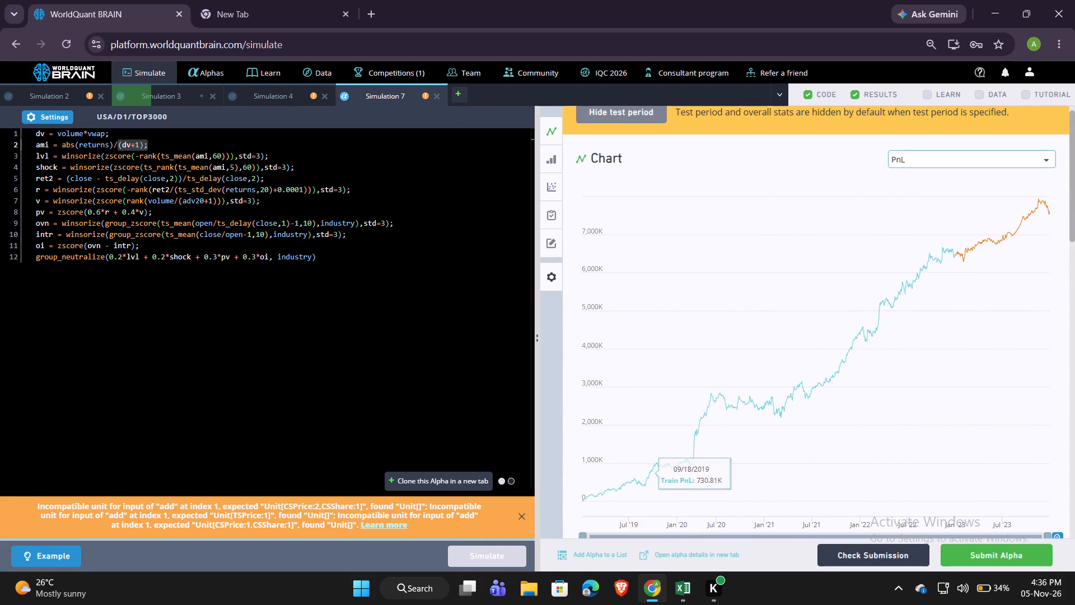
# Set Simulation 7's neutralization to Market, apply the settings and rerun the simulation.
pyautogui.click(47, 115)
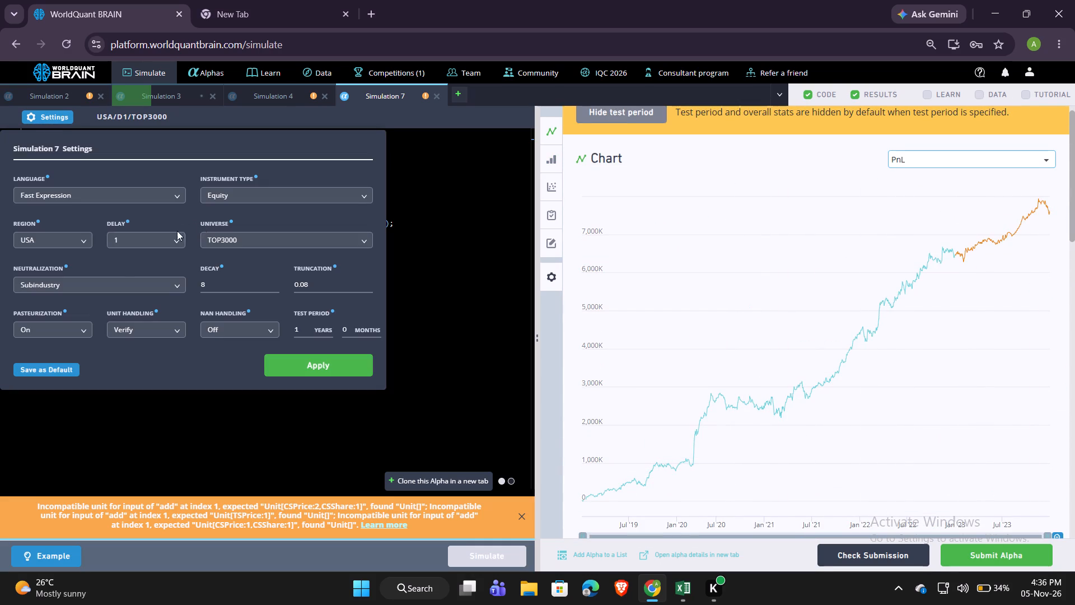
pyautogui.click(126, 285)
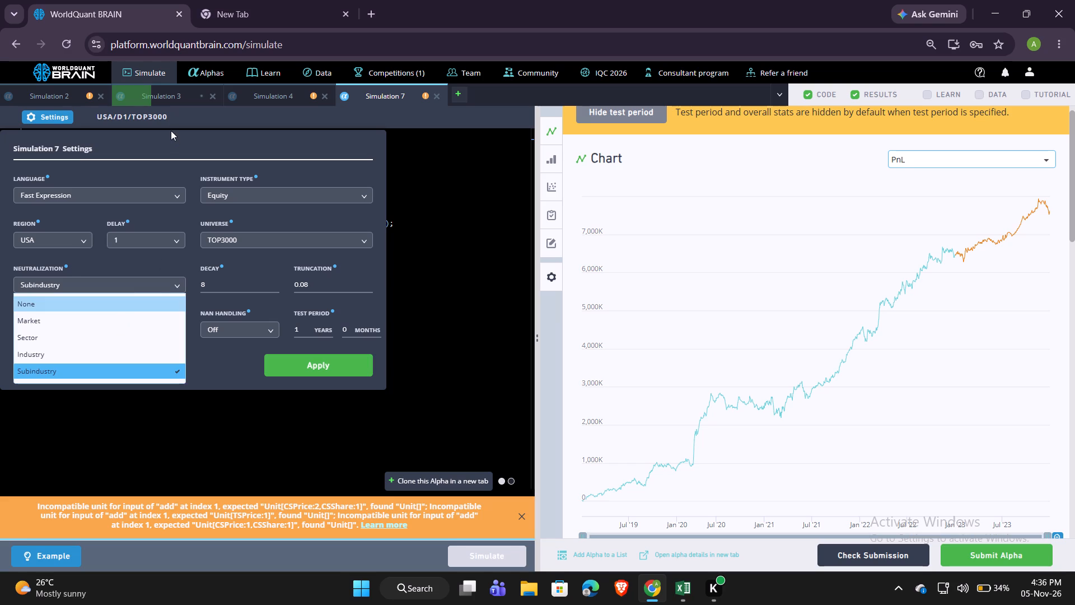
pyautogui.click(103, 319)
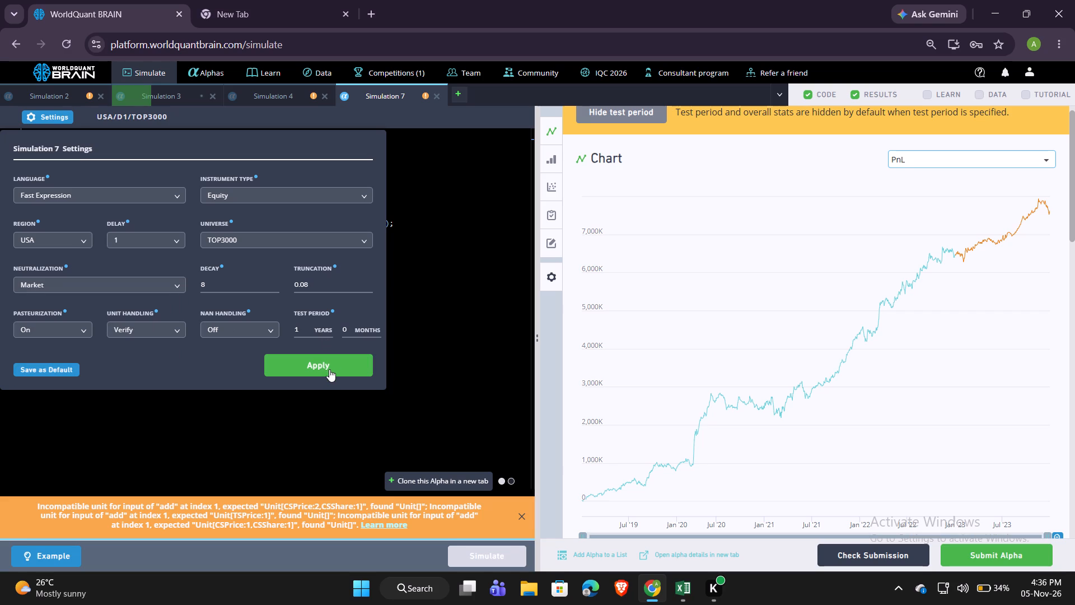
pyautogui.click(329, 370)
pyautogui.click(478, 552)
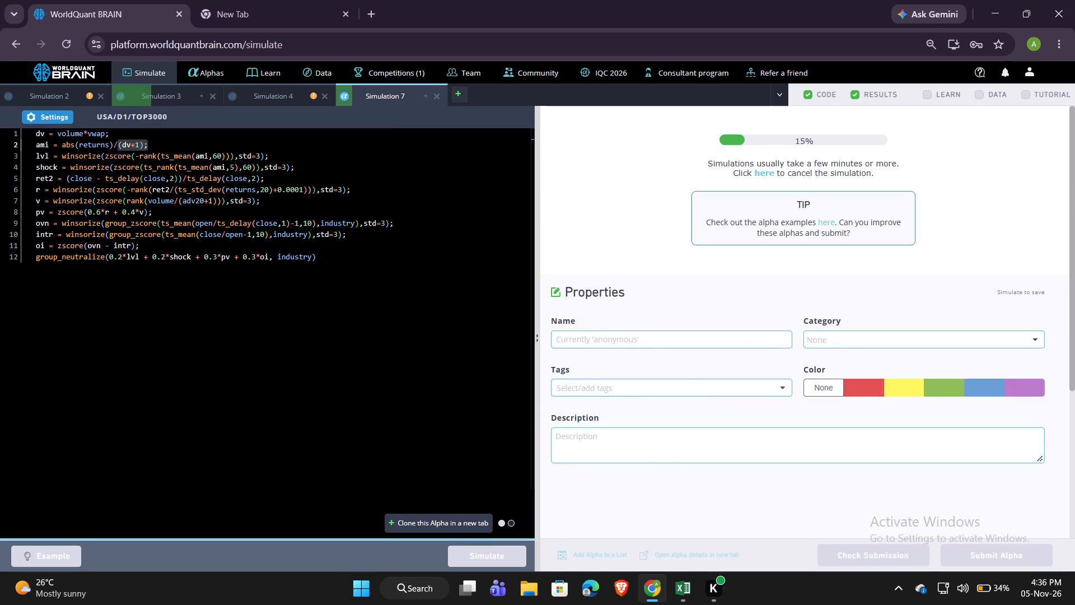
# Switch to the New Tab page and record 700k for simulation 7 in the notes kept in the search box.
pyautogui.click(283, 15)
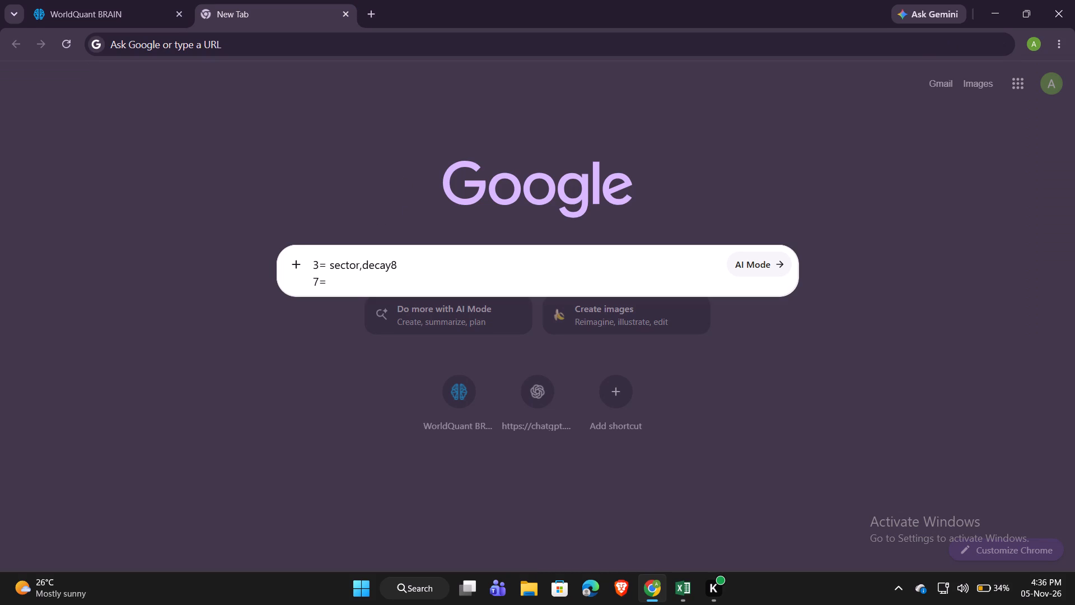
pyautogui.click(338, 277)
pyautogui.write('7000')
pyautogui.press('BackSpace')
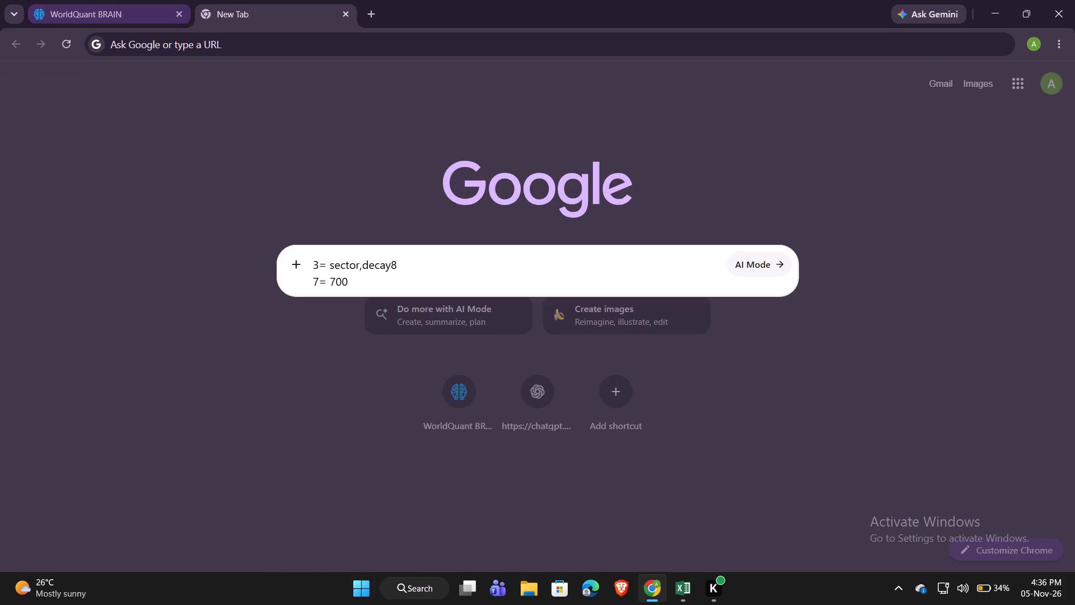
pyautogui.press('BackSpace')
pyautogui.press('BackSpace')
pyautogui.press('k')
pyautogui.press('Left')
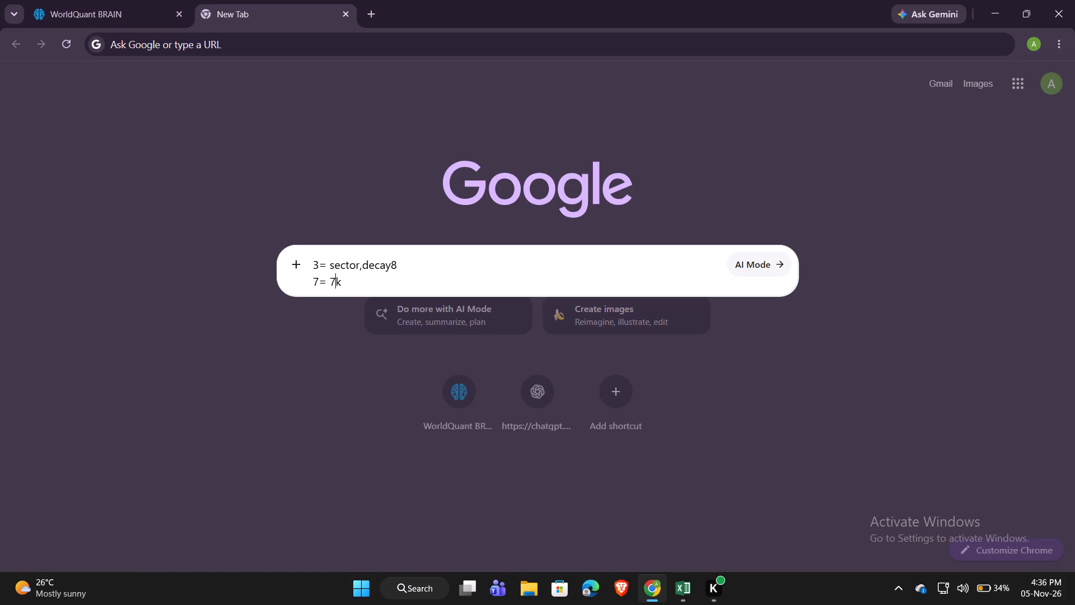
pyautogui.write('00')
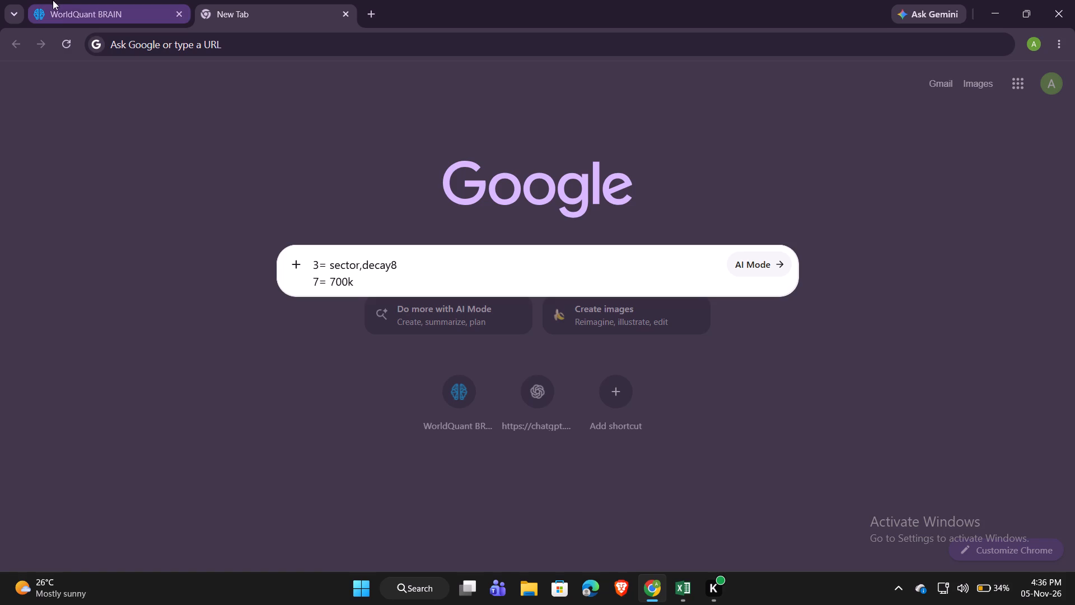
# Return to WorldQuant BRAIN, reveal Simulation 2's test-period results, and examine its PnL chart and IS summary.
pyautogui.click(55, 11)
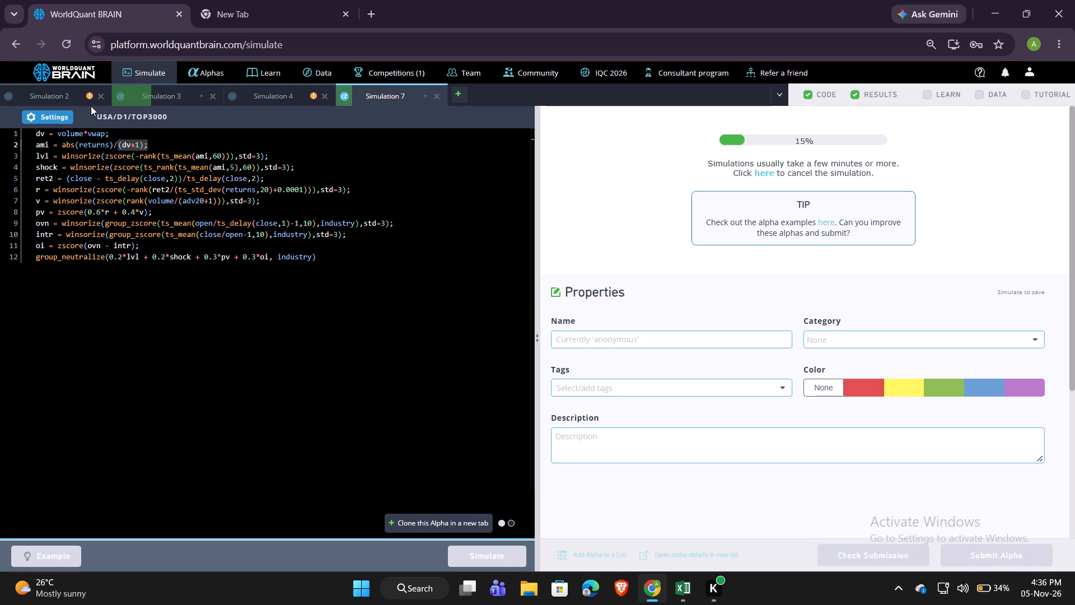
pyautogui.click(59, 94)
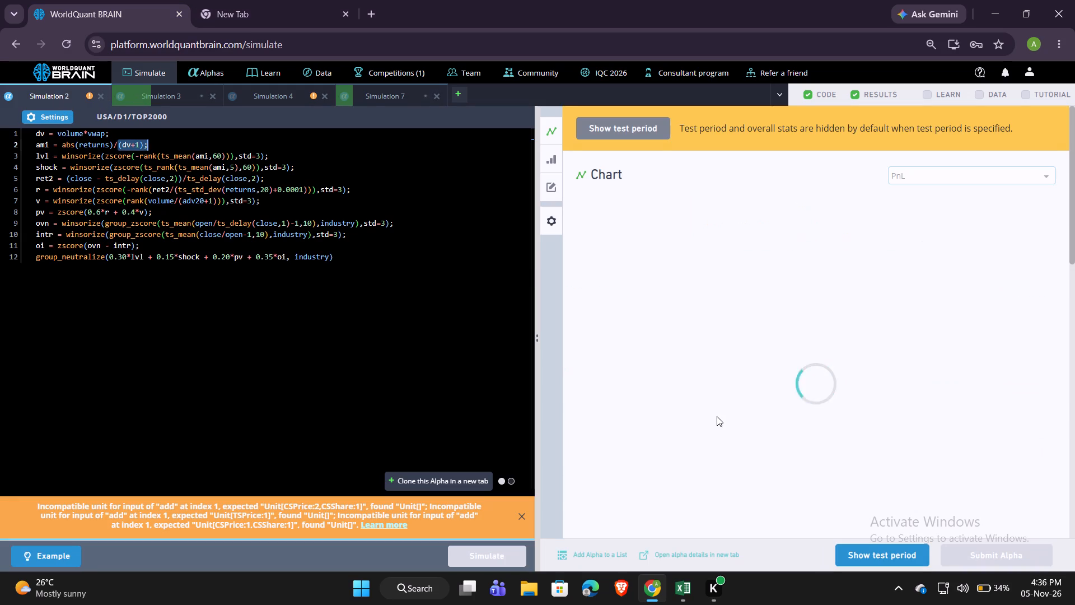
pyautogui.click(903, 553)
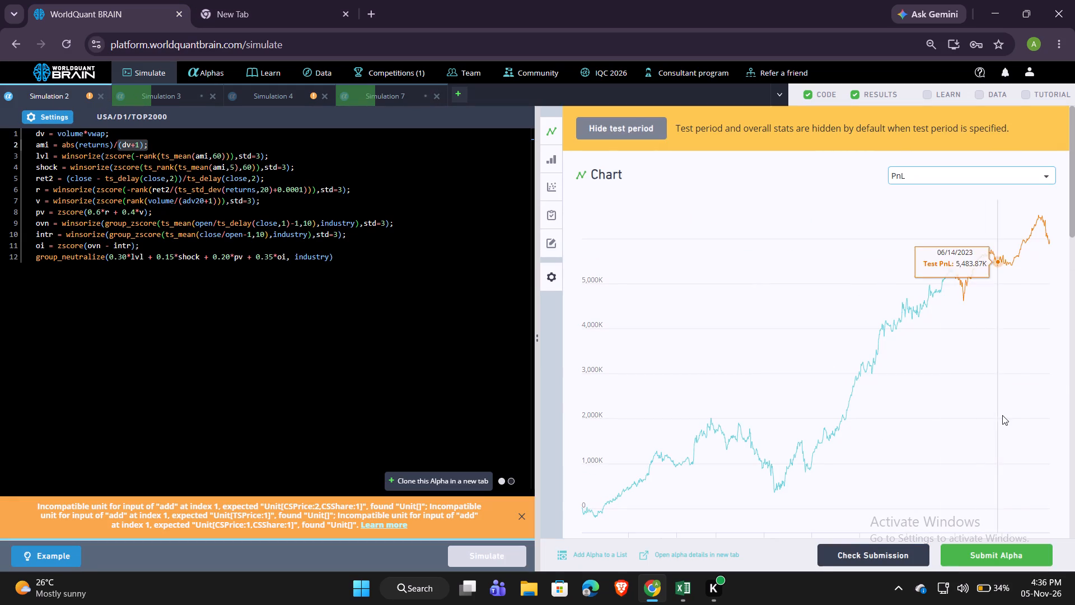
pyautogui.scroll(-2, 994, 379)
pyautogui.scroll(1, 994, 379)
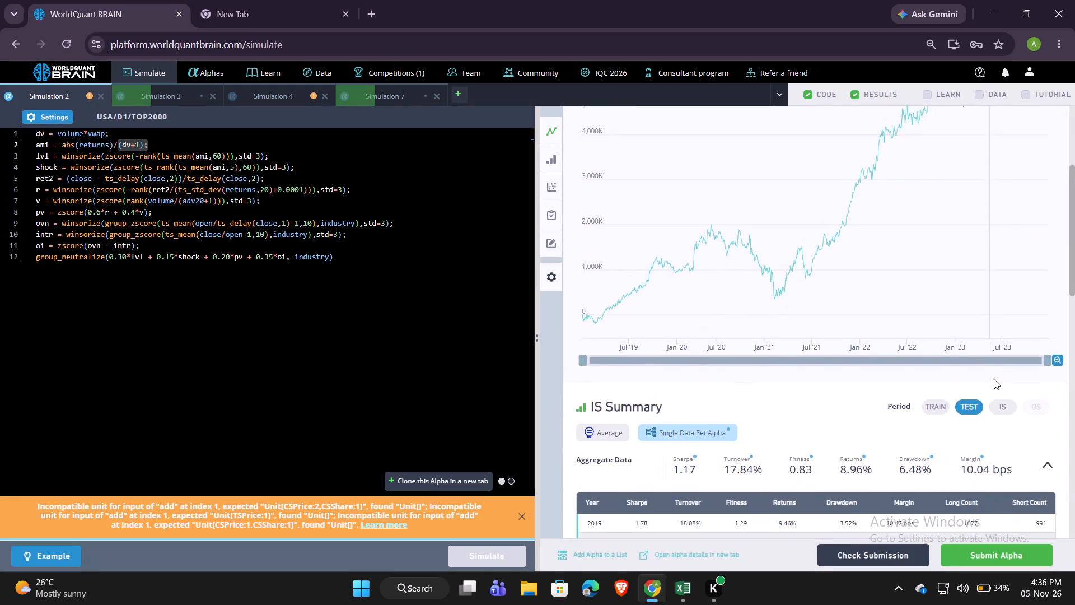
pyautogui.scroll(1, 994, 379)
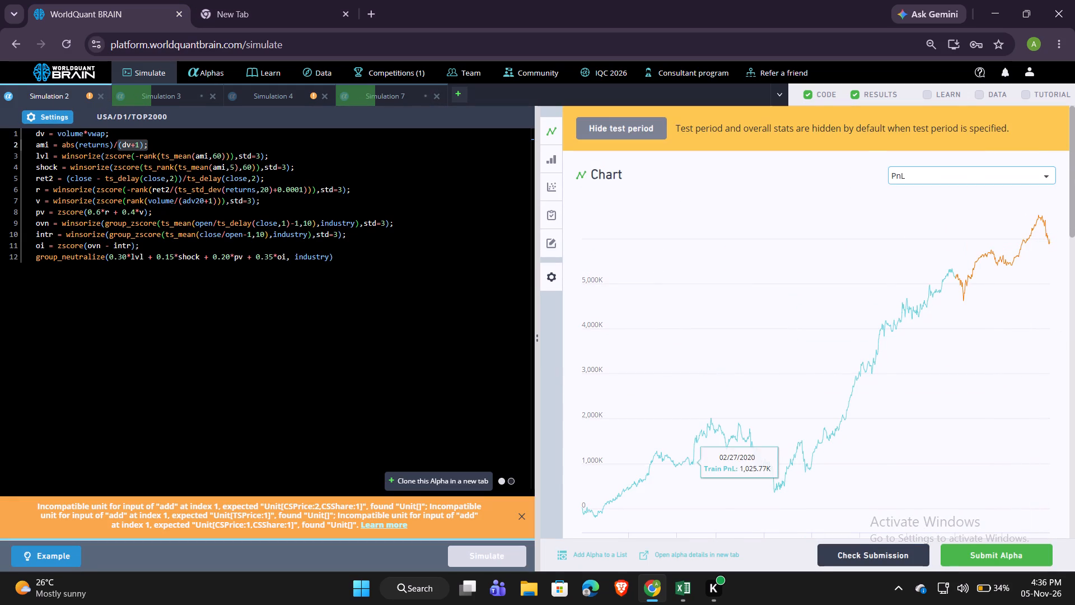
# Set Simulation 2's universe to TOP3000, neutralization to Market and decay to 2, apply the settings and rerun the simulation.
pyautogui.click(43, 113)
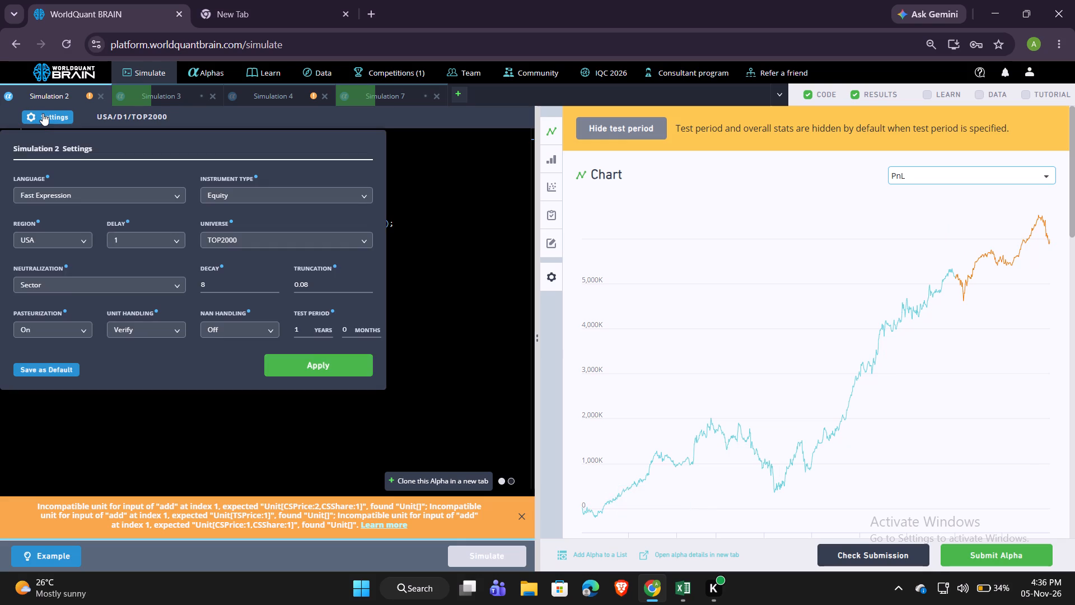
pyautogui.click(220, 235)
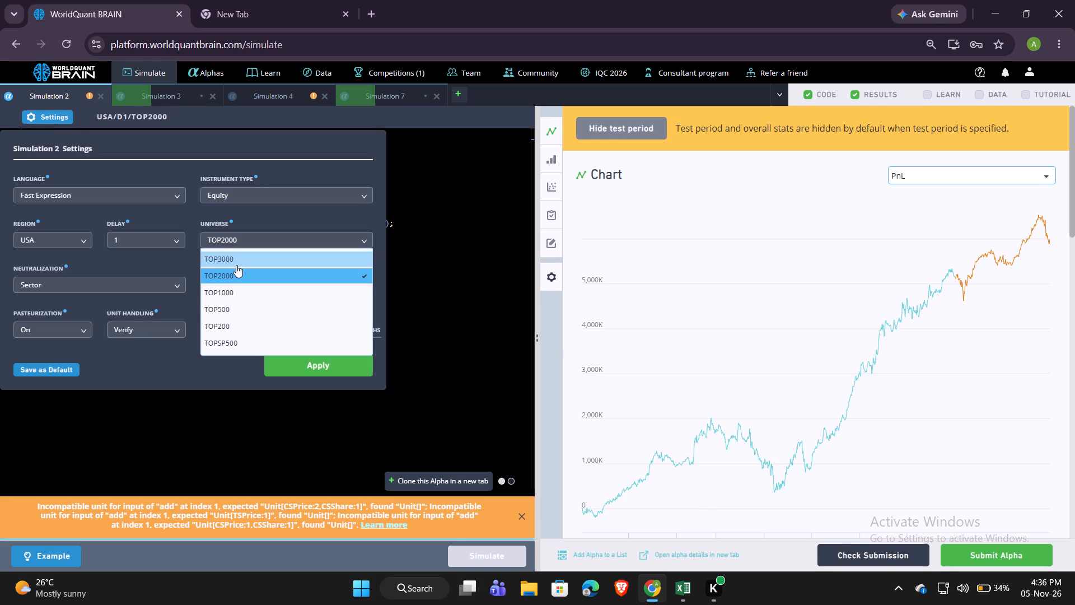
pyautogui.click(236, 263)
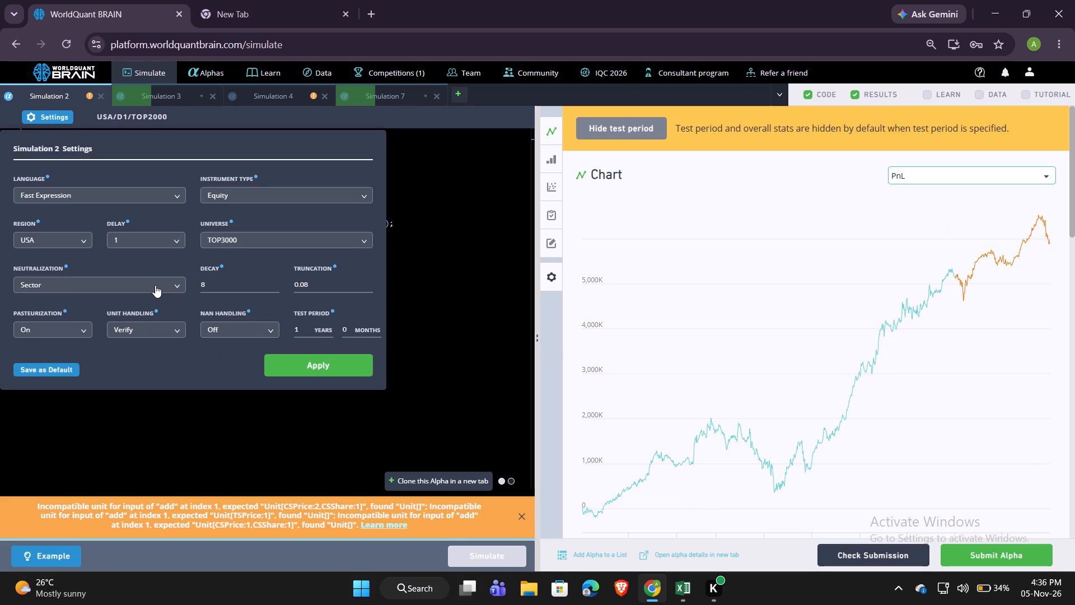
pyautogui.click(155, 285)
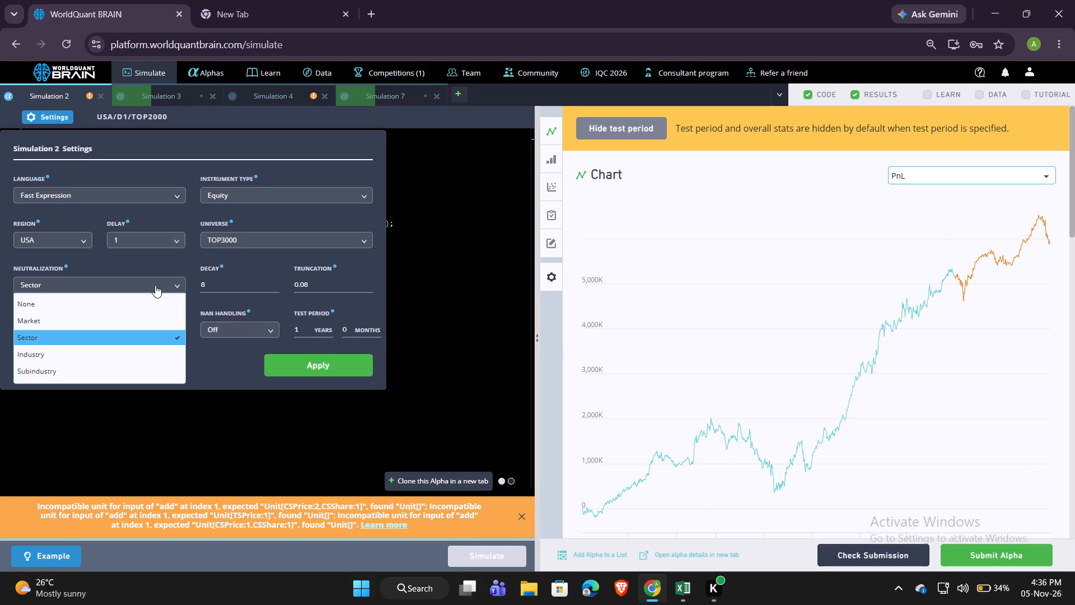
pyautogui.click(149, 320)
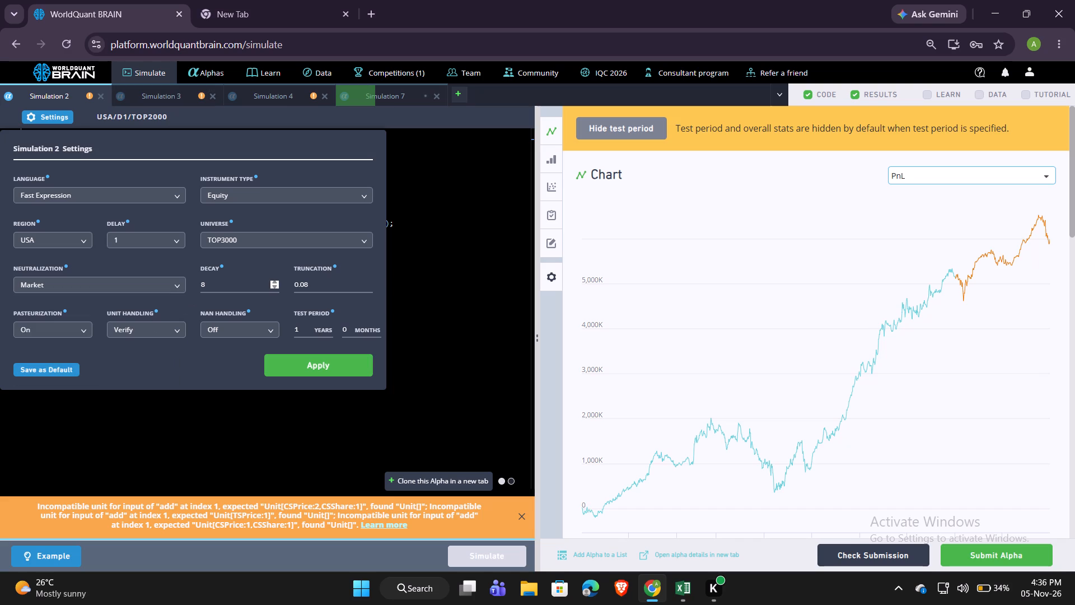
pyautogui.click(217, 281)
pyautogui.press('BackSpace')
pyautogui.press('2')
pyautogui.click(294, 361)
pyautogui.click(502, 550)
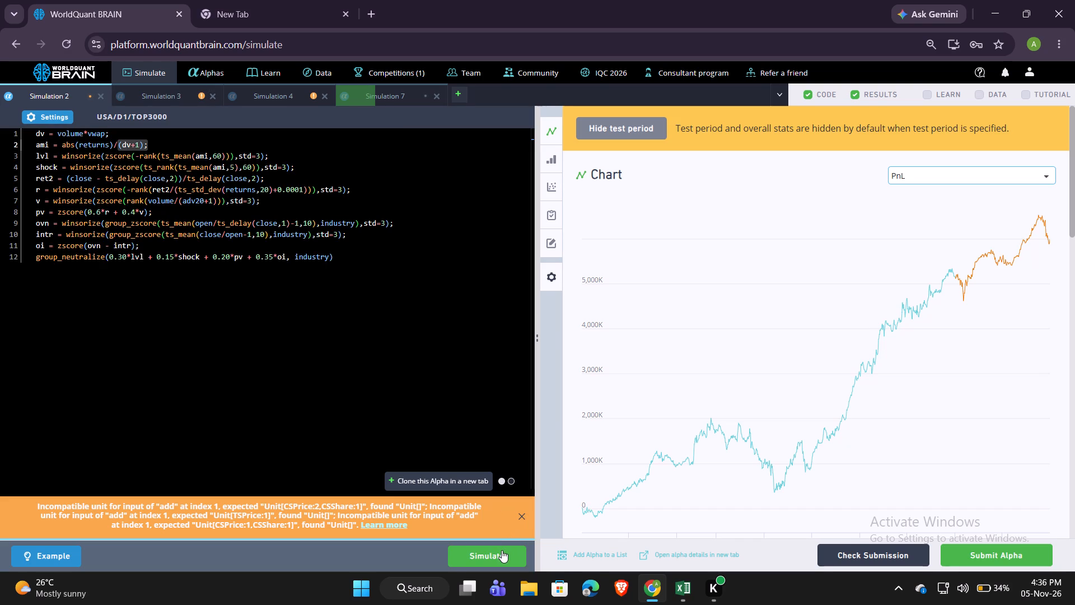
# Reveal Simulation 3's test-period results and examine its PnL chart, IS summary and IS testing status.
pyautogui.click(166, 89)
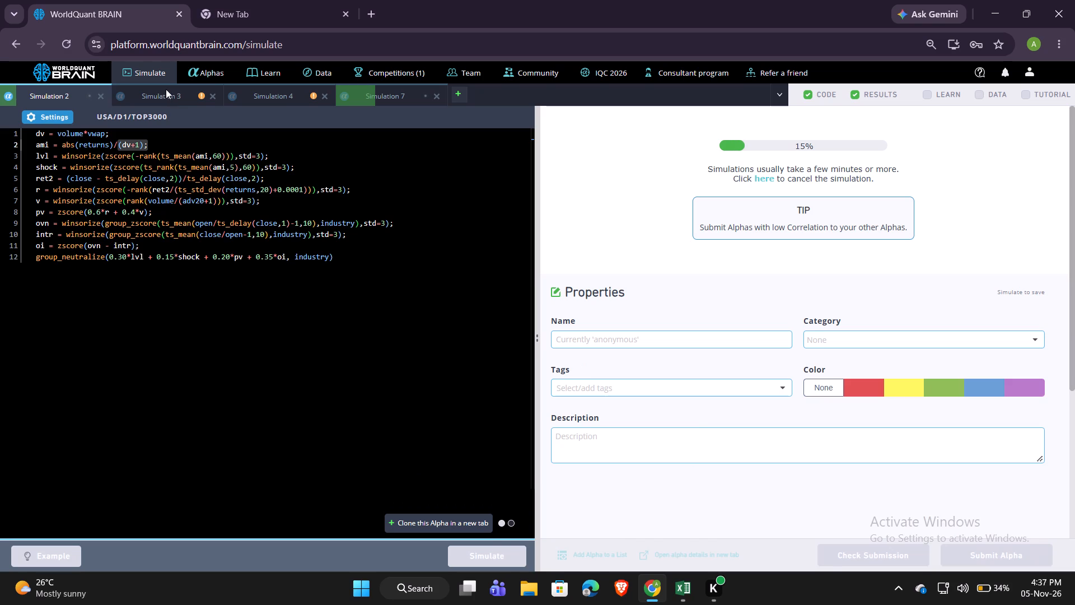
pyautogui.click(858, 553)
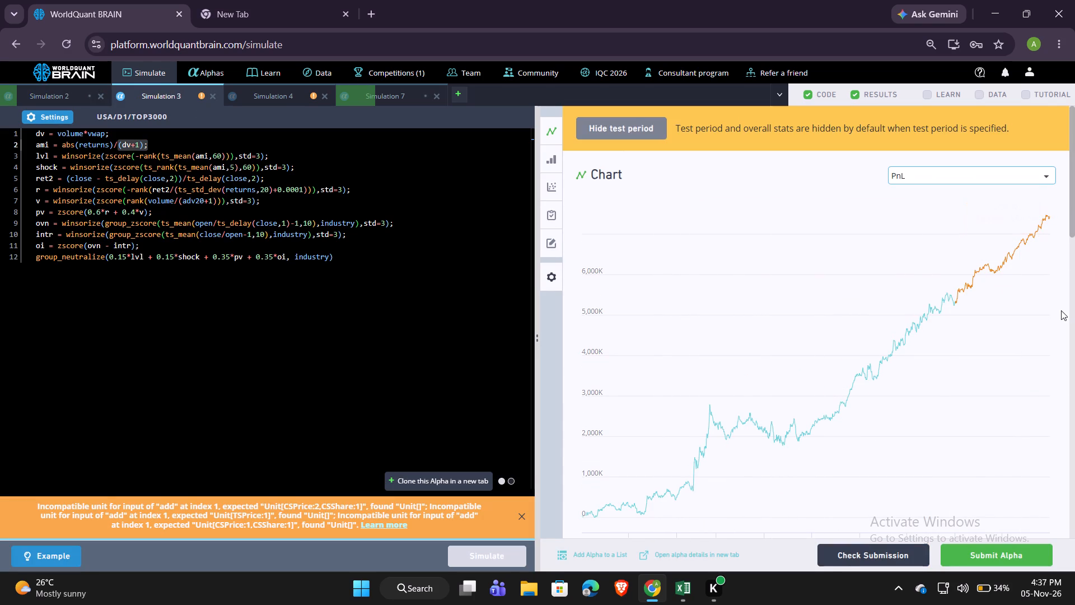
pyautogui.scroll(-1, 992, 332)
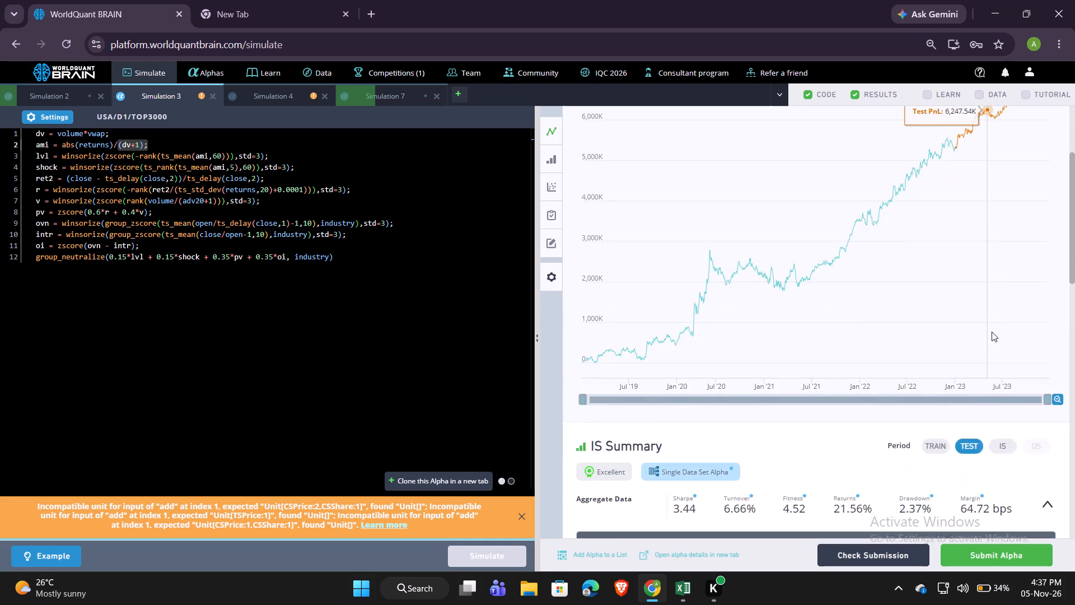
pyautogui.scroll(-3, 992, 332)
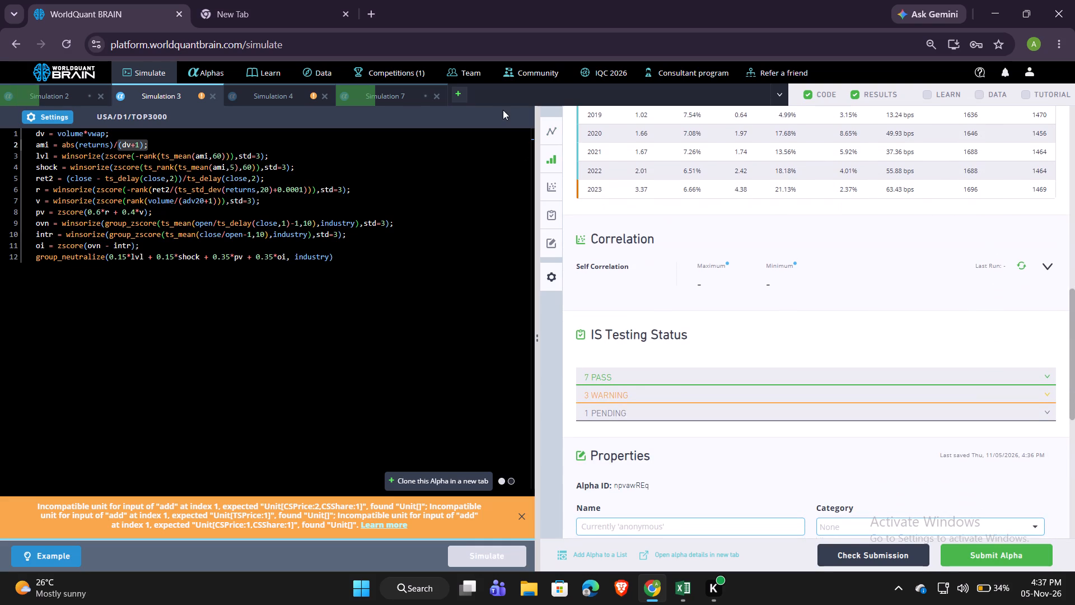
# Append (74k) to simulation 3's "sector,decay8" line in the notes on the New Tab page.
pyautogui.click(244, 0)
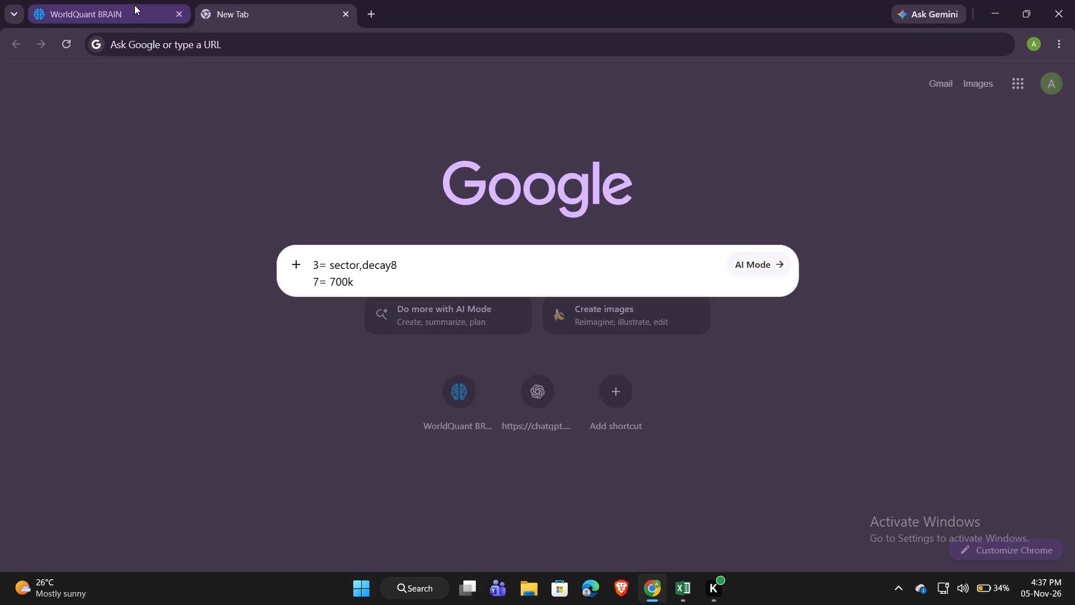
pyautogui.click(134, 5)
pyautogui.click(272, 1)
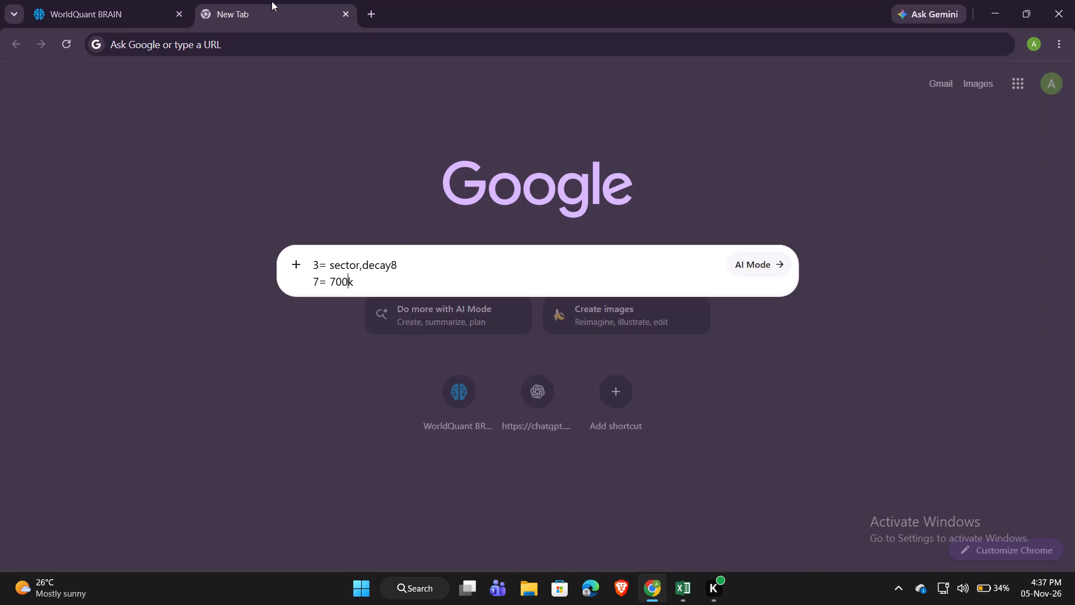
pyautogui.click(394, 265)
pyautogui.write('()')
pyautogui.press('Left')
pyautogui.write('74')
pyautogui.press('k')
# Return to WorldQuant BRAIN, review Simulation 3's settings, PnL chart and IS summary, and run its self-correlation check.
pyautogui.click(123, 0)
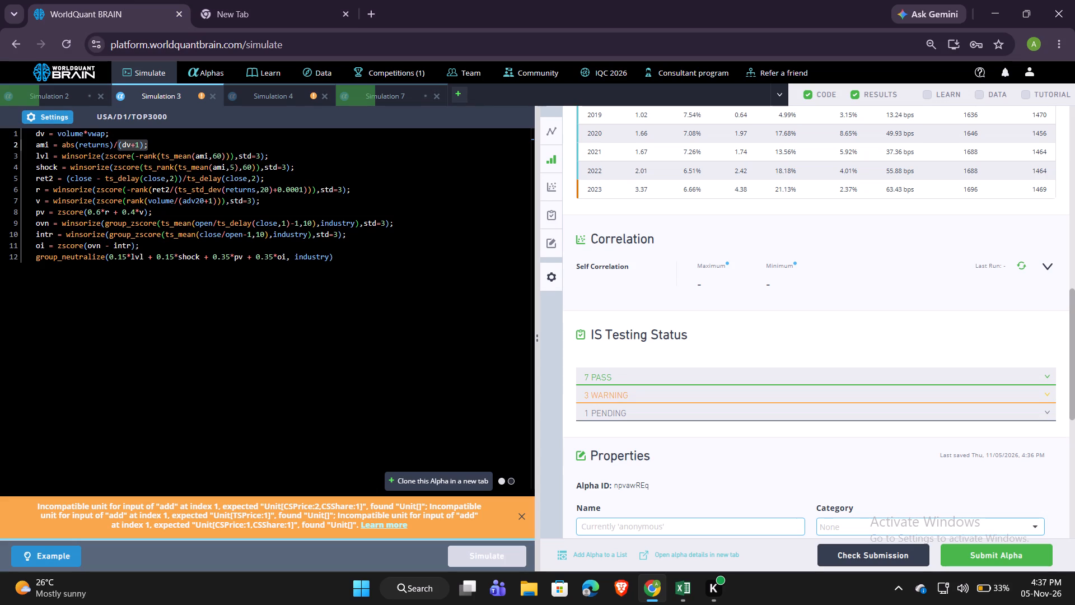
pyautogui.click(58, 117)
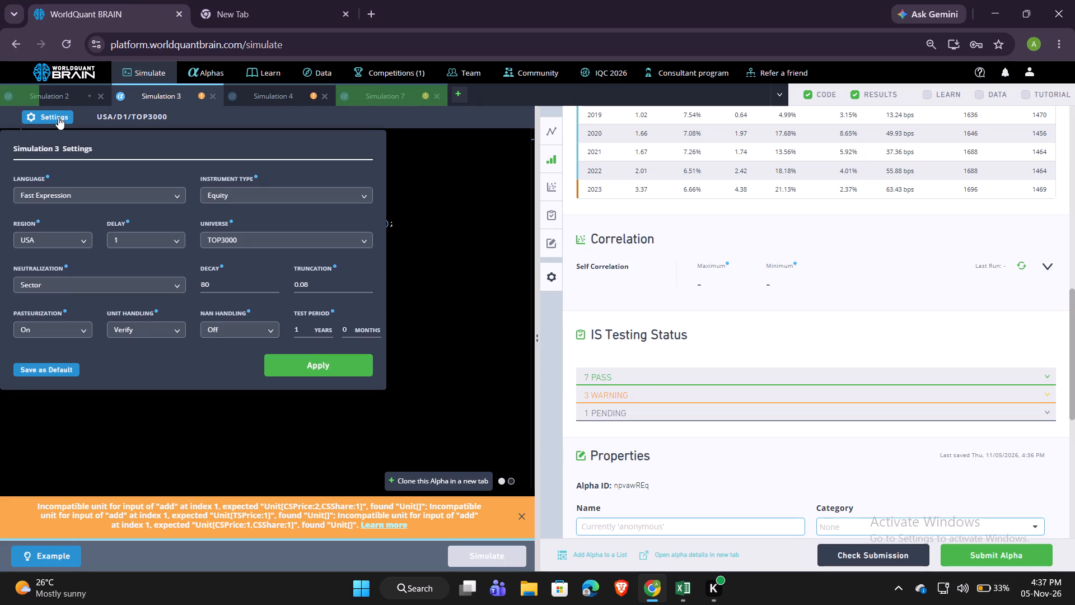
pyautogui.scroll(2, 836, 276)
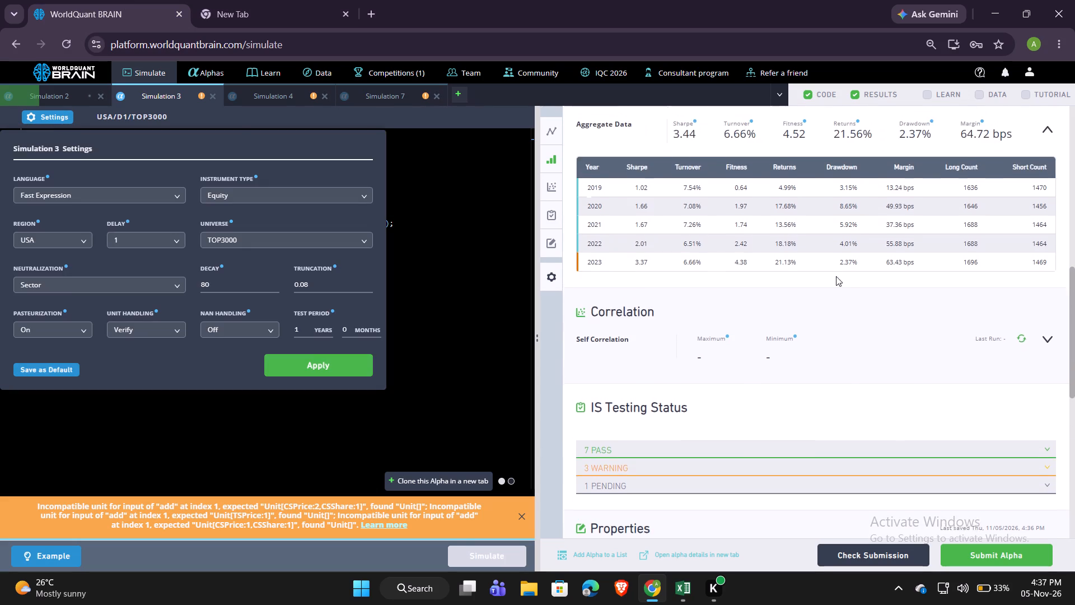
pyautogui.scroll(3, 836, 276)
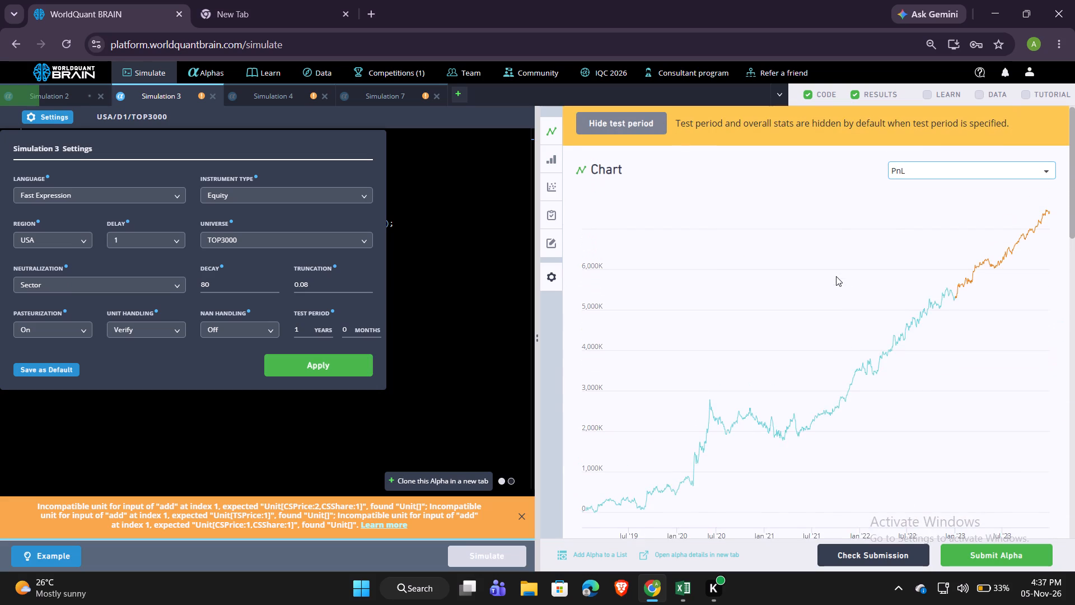
pyautogui.scroll(-4, 937, 251)
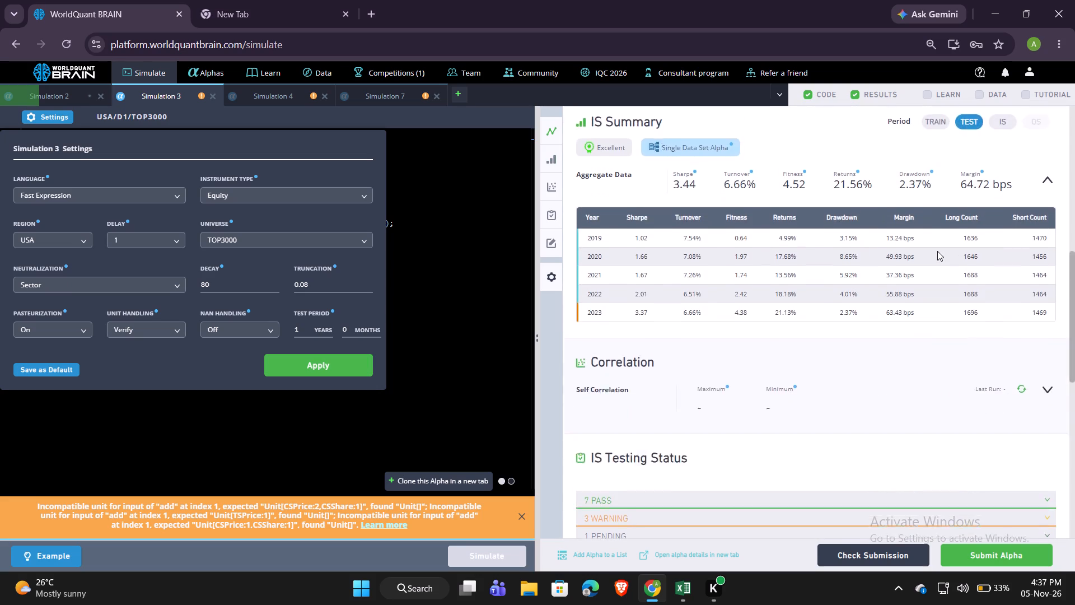
pyautogui.click(1023, 326)
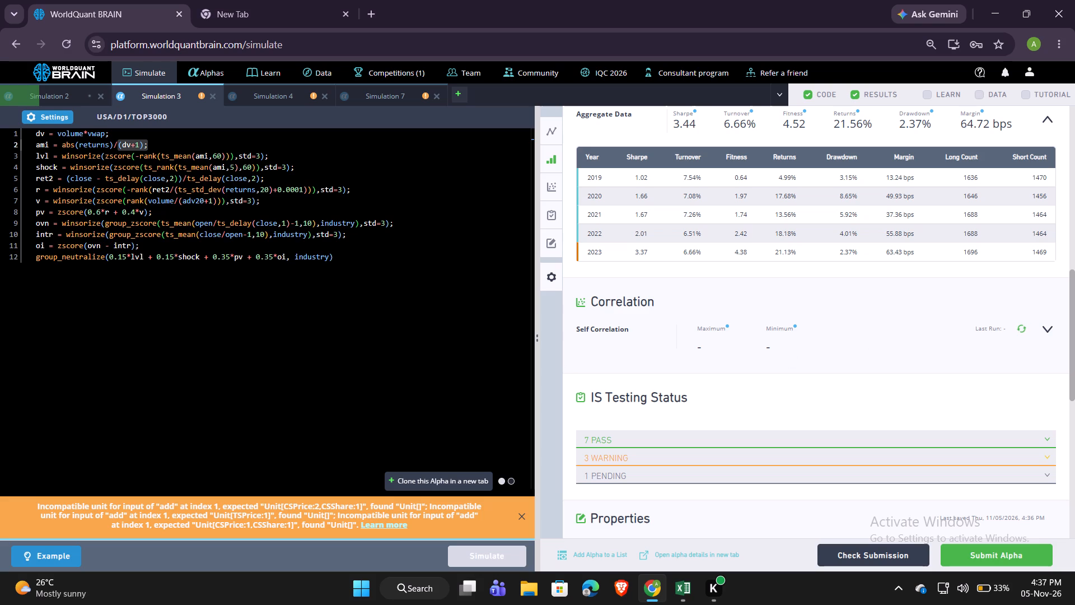
# Set Simulation 3's decay to 120, apply the settings and rerun the simulation.
pyautogui.click(34, 123)
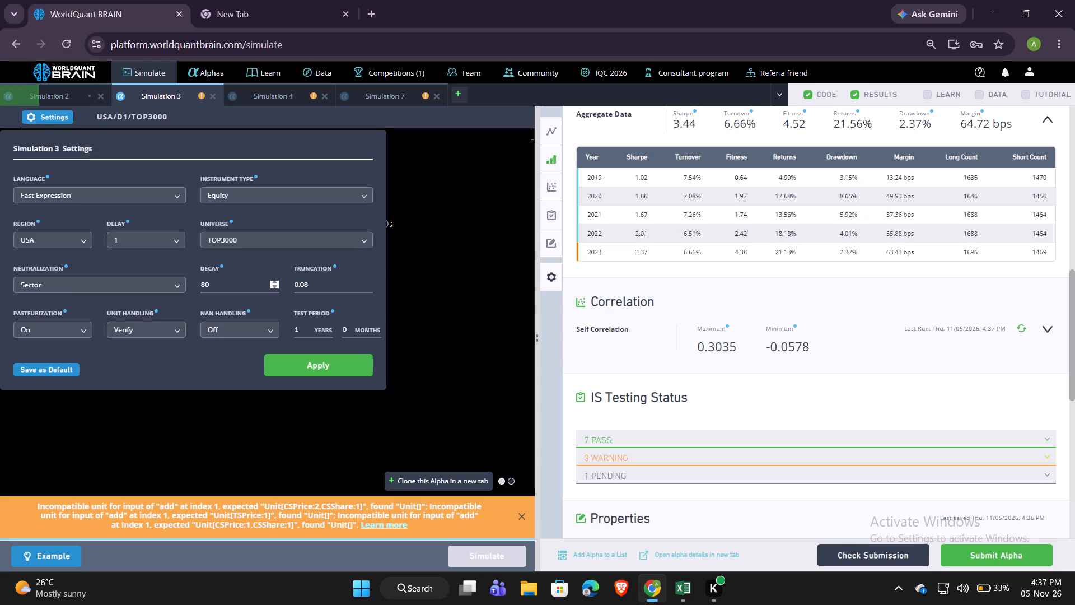
pyautogui.click(236, 290)
pyautogui.press('BackSpace')
pyautogui.press('BackSpace')
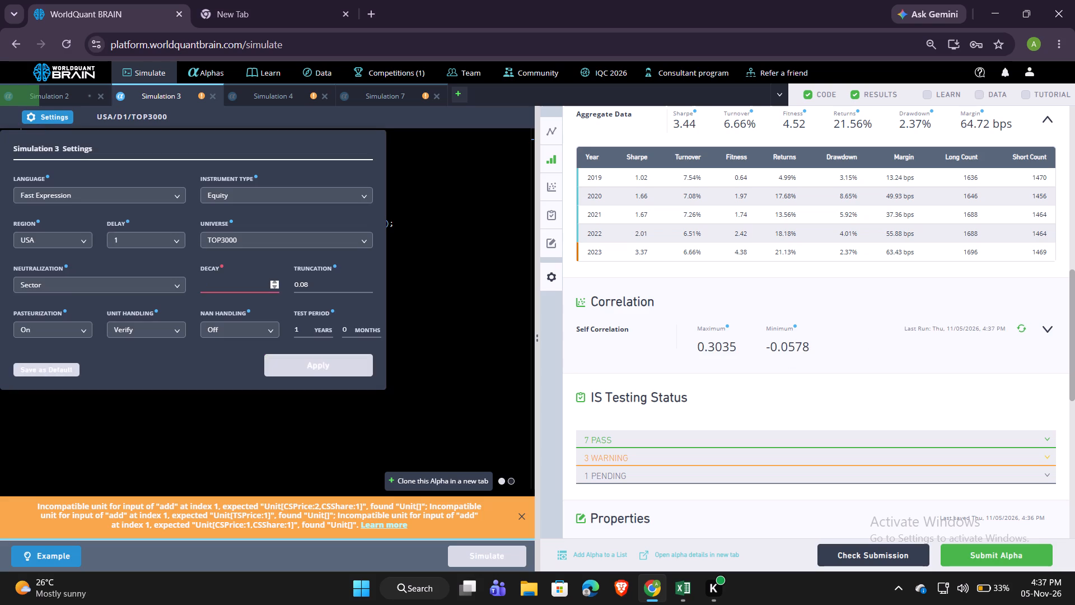
pyautogui.write('120')
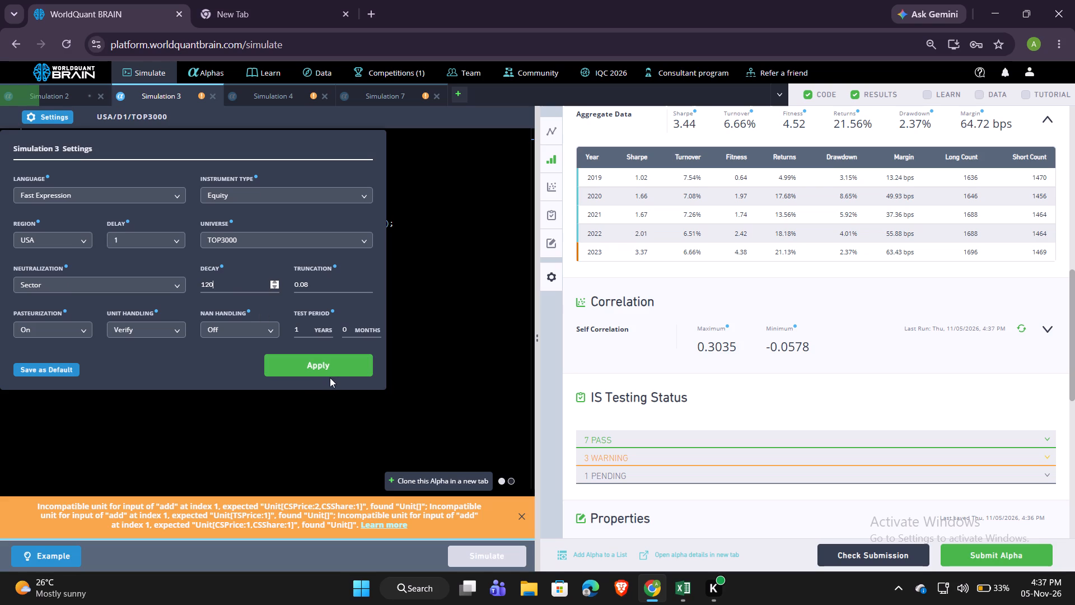
pyautogui.click(311, 366)
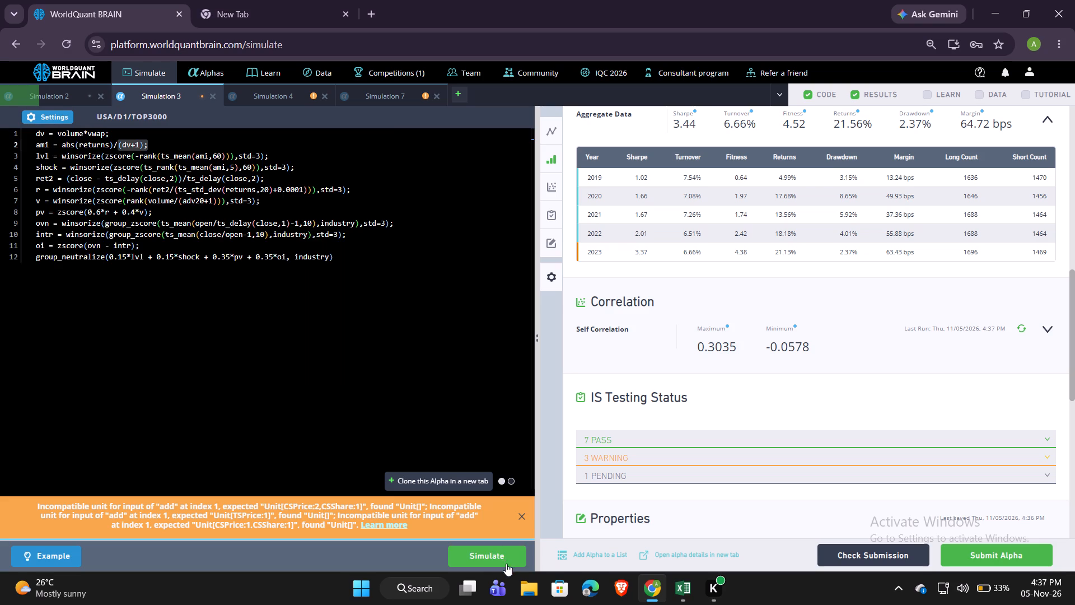
pyautogui.click(487, 552)
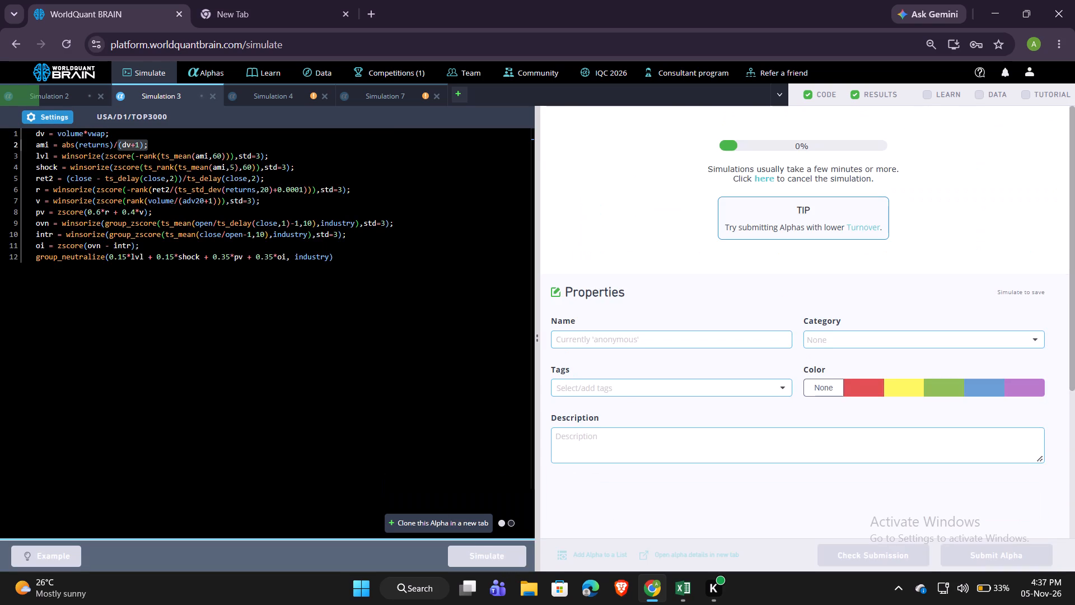
# Reveal Simulation 7's test-period results, examine its PnL chart and IS summary, and run its self-correlation check.
pyautogui.click(388, 97)
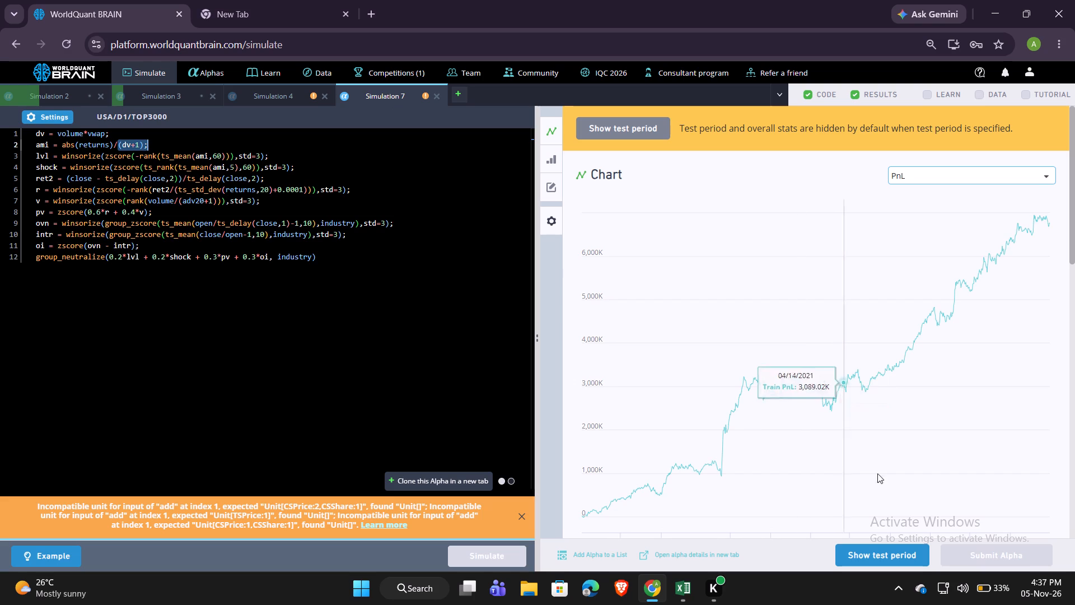
pyautogui.click(858, 553)
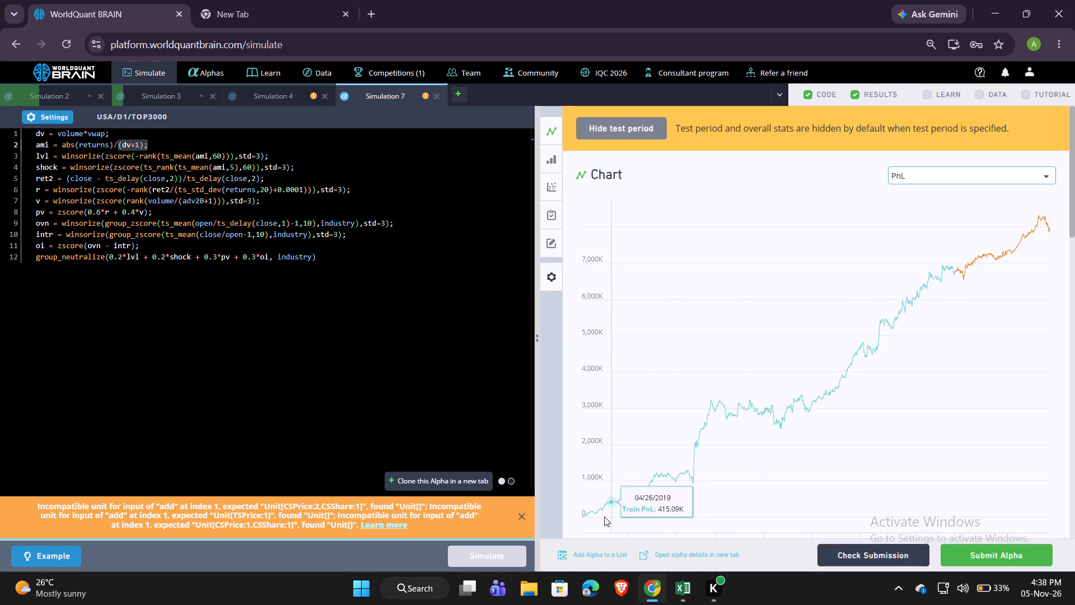
pyautogui.scroll(-1, 1031, 250)
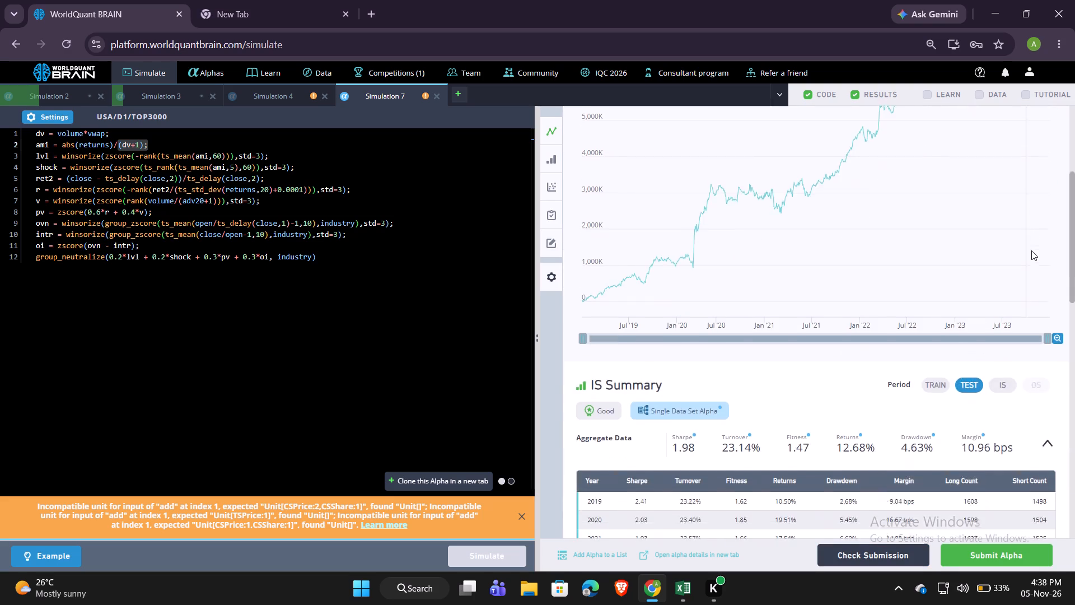
pyautogui.scroll(-2, 1031, 250)
pyautogui.scroll(-1, 974, 302)
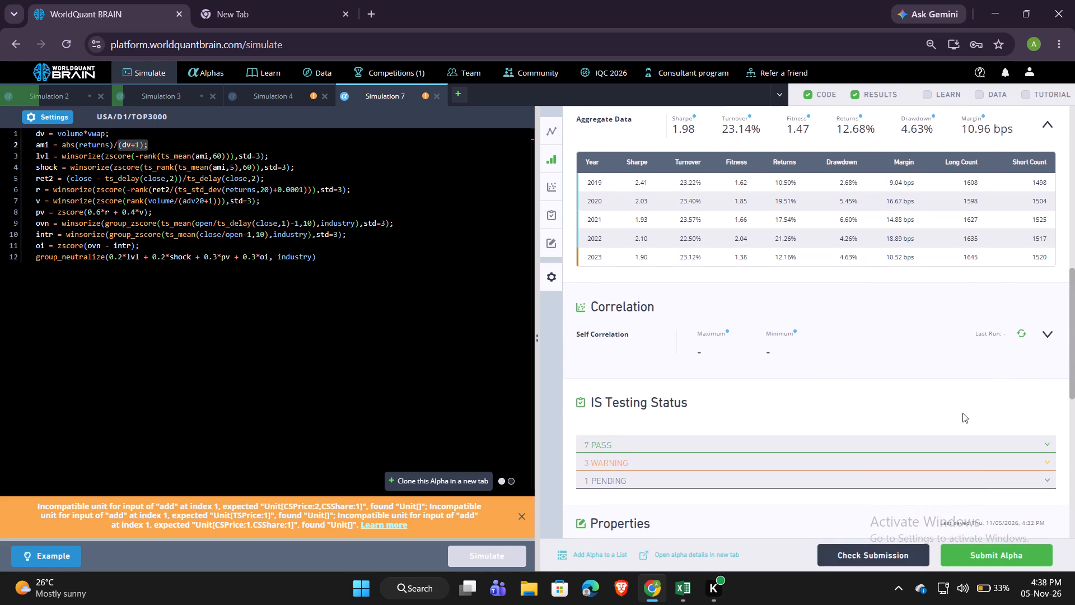
pyautogui.click(1024, 331)
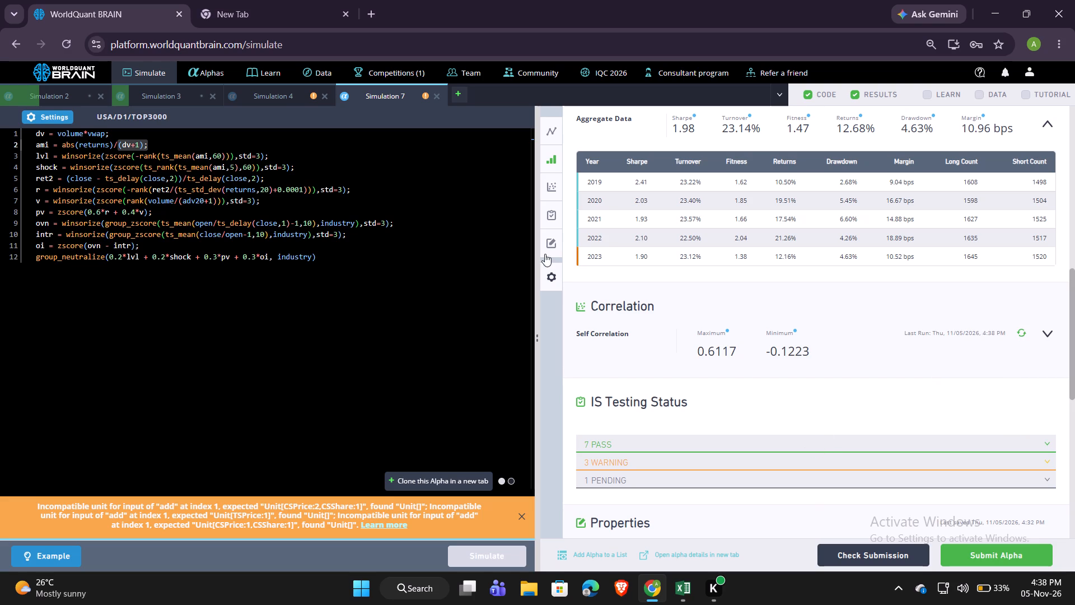
# Set Simulation 7's decay to 90, apply the settings and rerun the simulation.
pyautogui.click(57, 119)
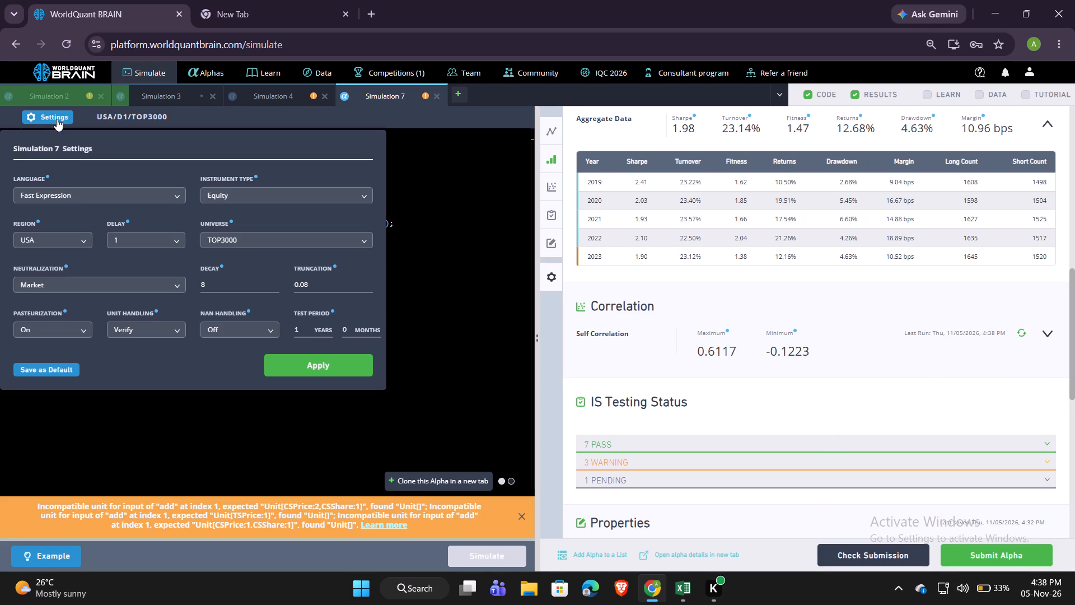
pyautogui.click(235, 283)
pyautogui.press('BackSpace')
pyautogui.write('90')
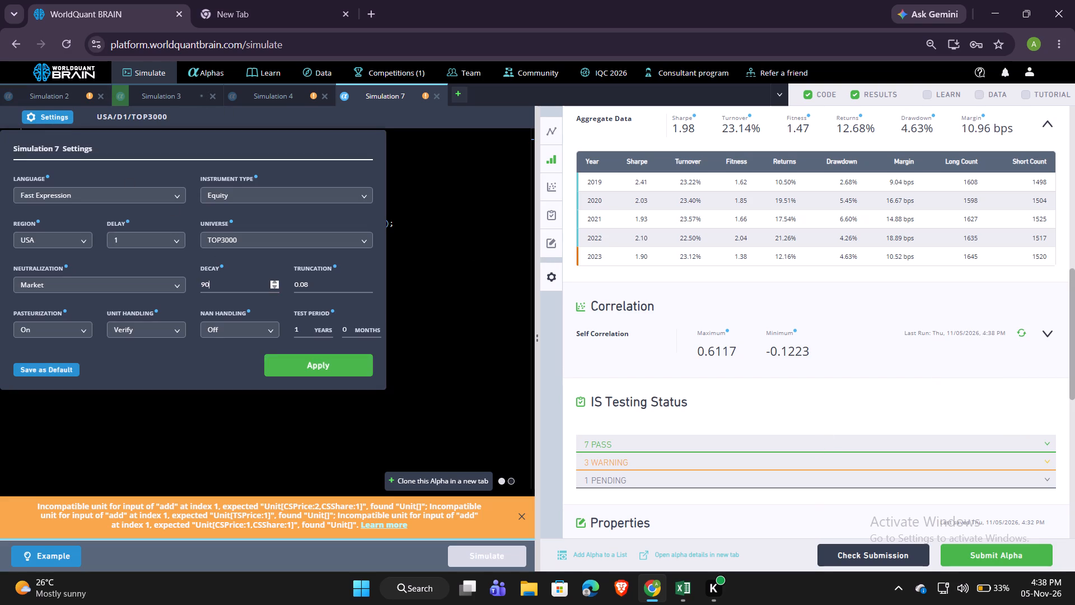
pyautogui.click(345, 362)
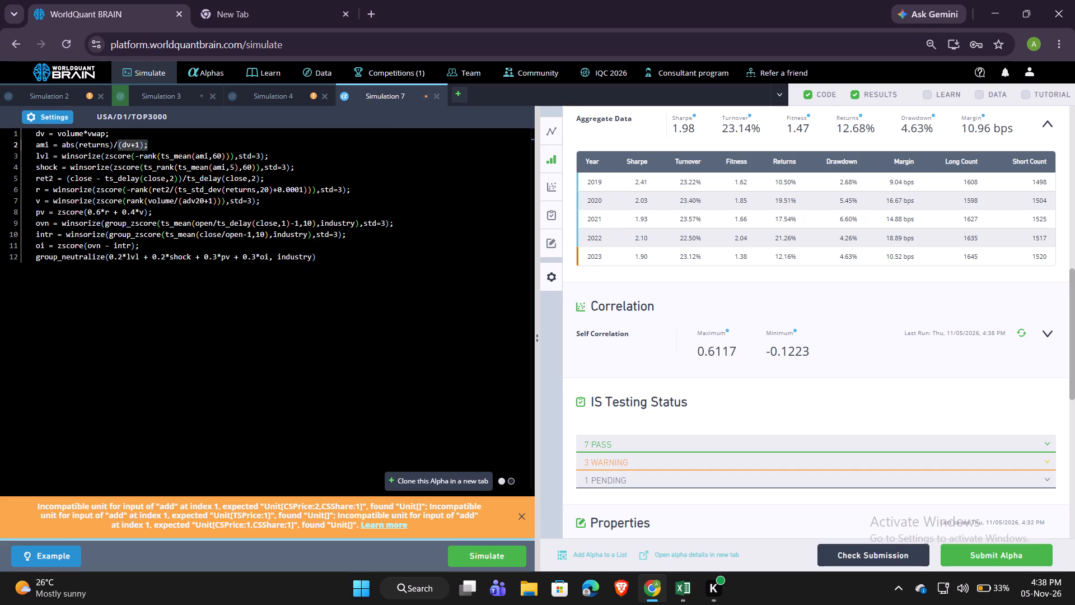
pyautogui.click(499, 551)
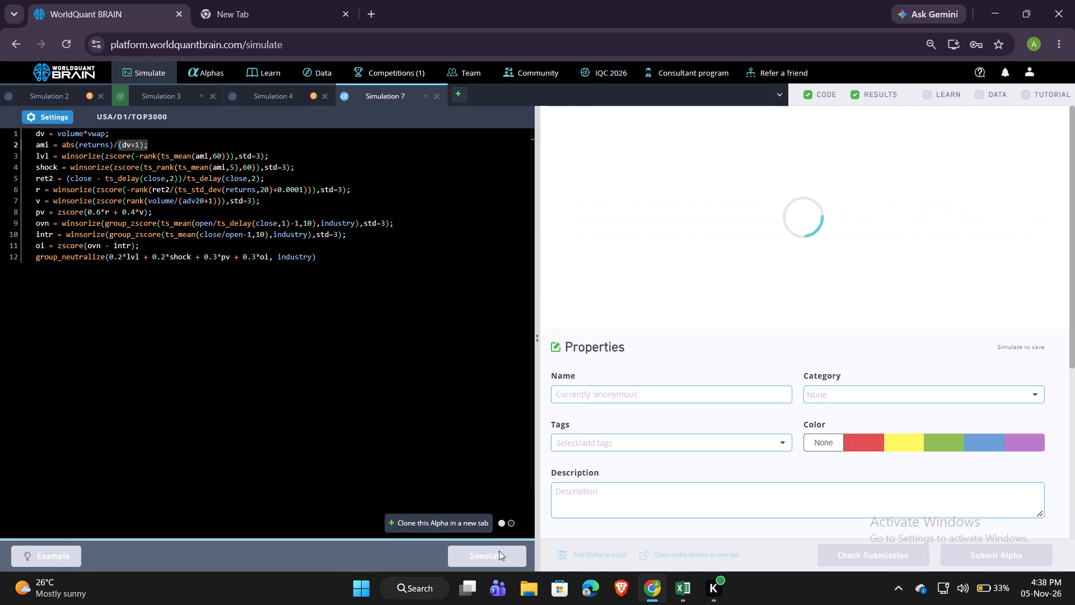
# Reveal Simulation 2's test-period results, examine its PnL chart and IS summary, and run its self-correlation check.
pyautogui.click(58, 96)
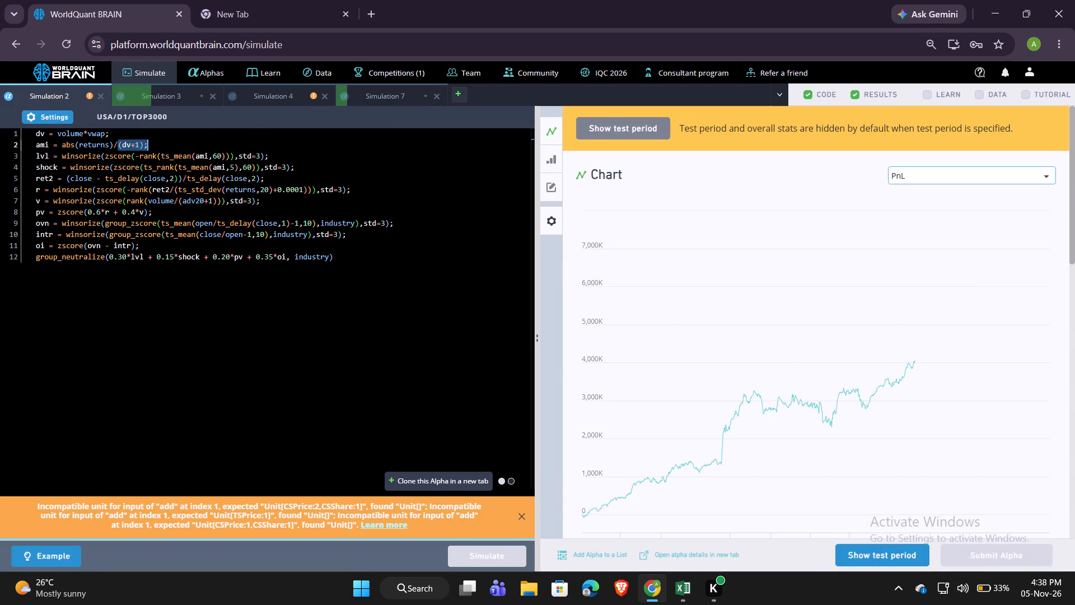
pyautogui.click(873, 554)
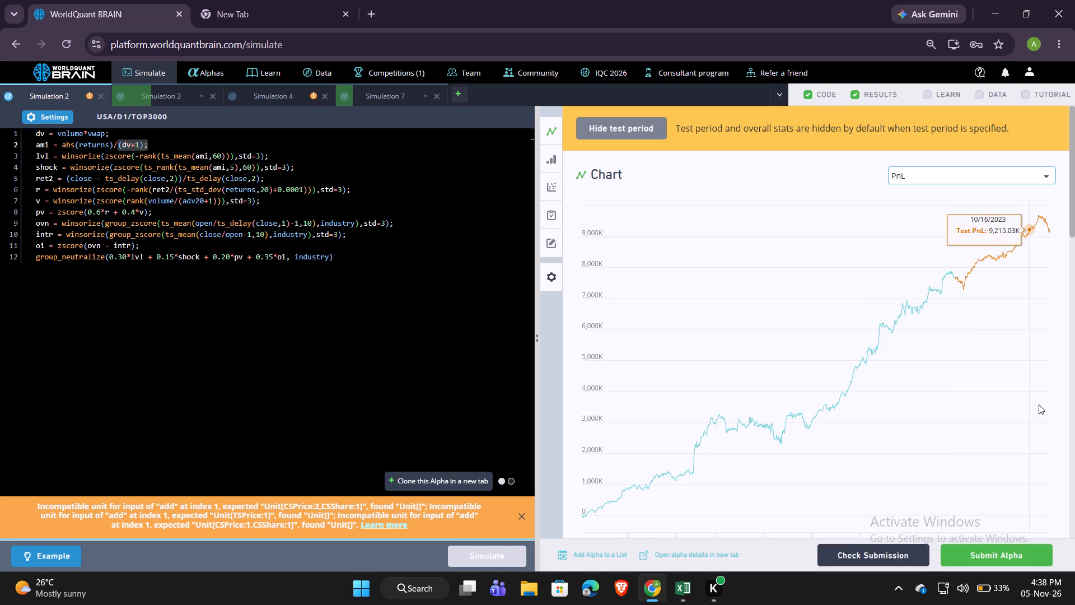
pyautogui.scroll(-2, 1065, 389)
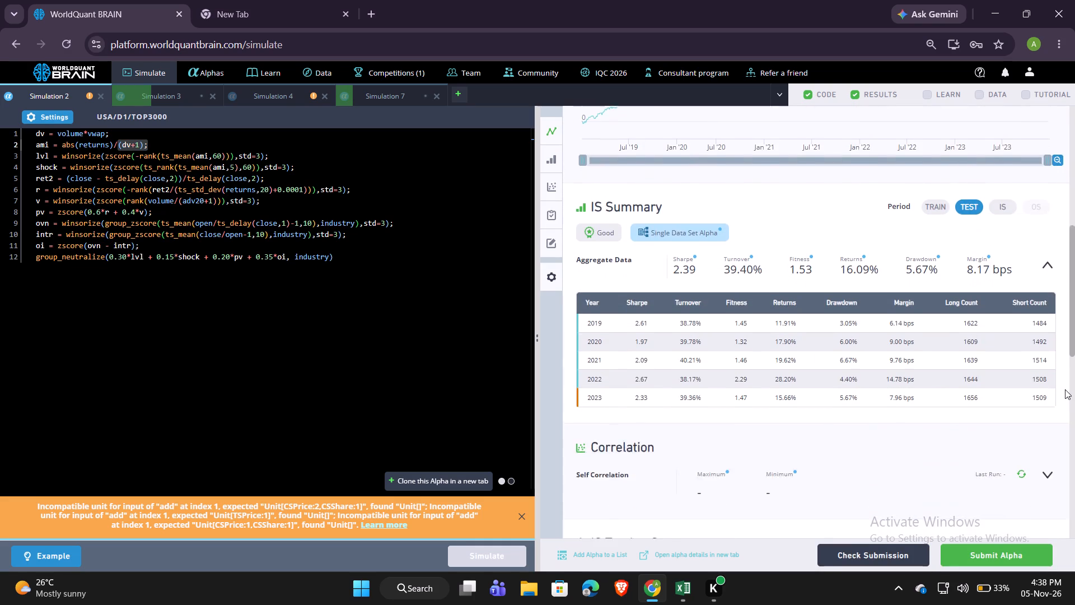
pyautogui.scroll(-3, 1065, 389)
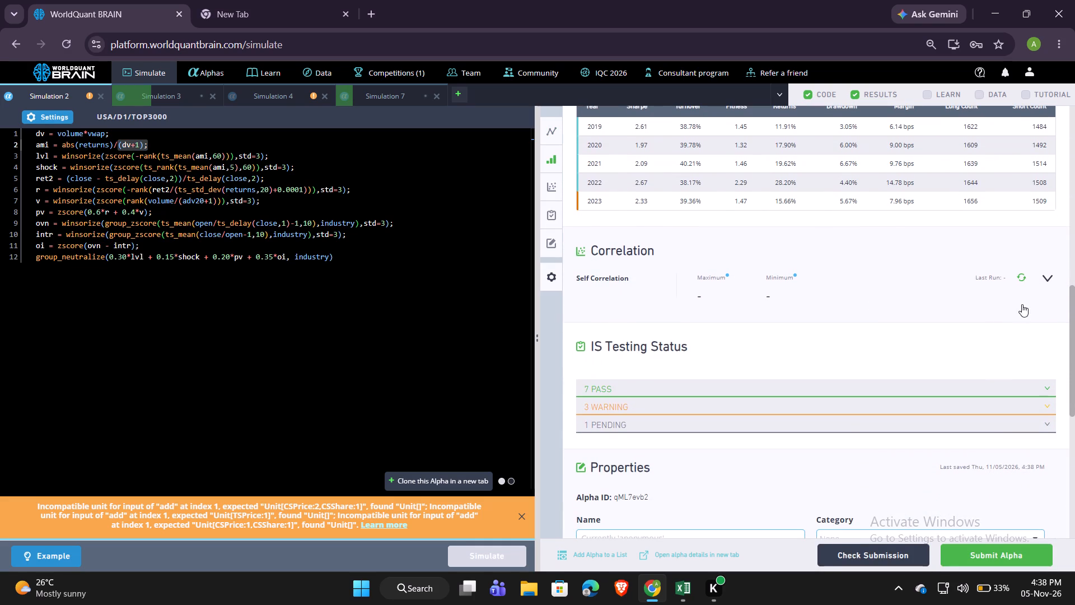
pyautogui.click(1021, 277)
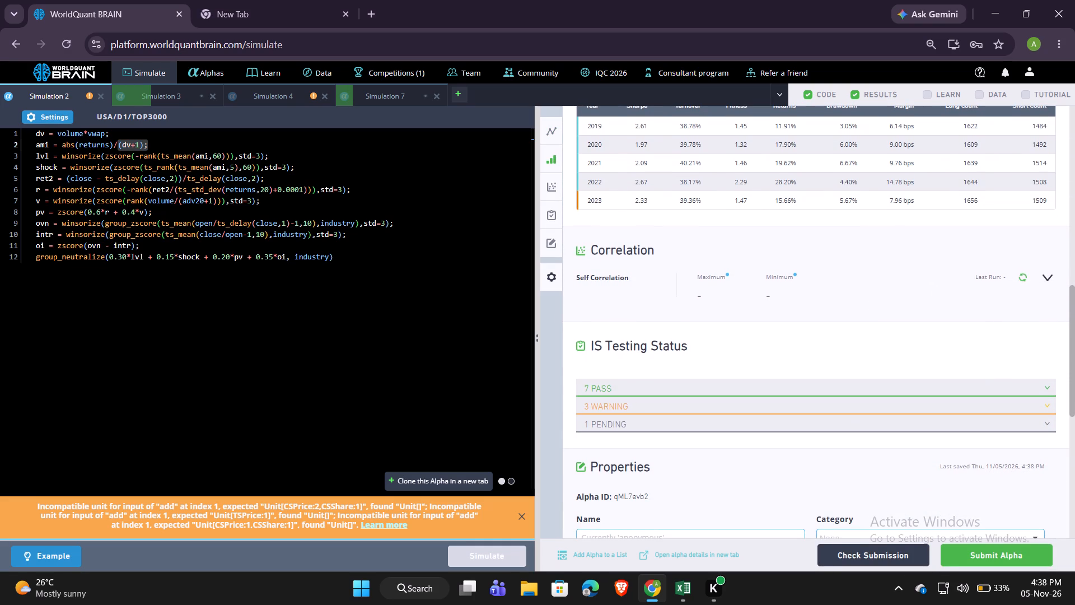
# Set Simulation 2's decay to 0, apply the settings and rerun the simulation.
pyautogui.click(45, 118)
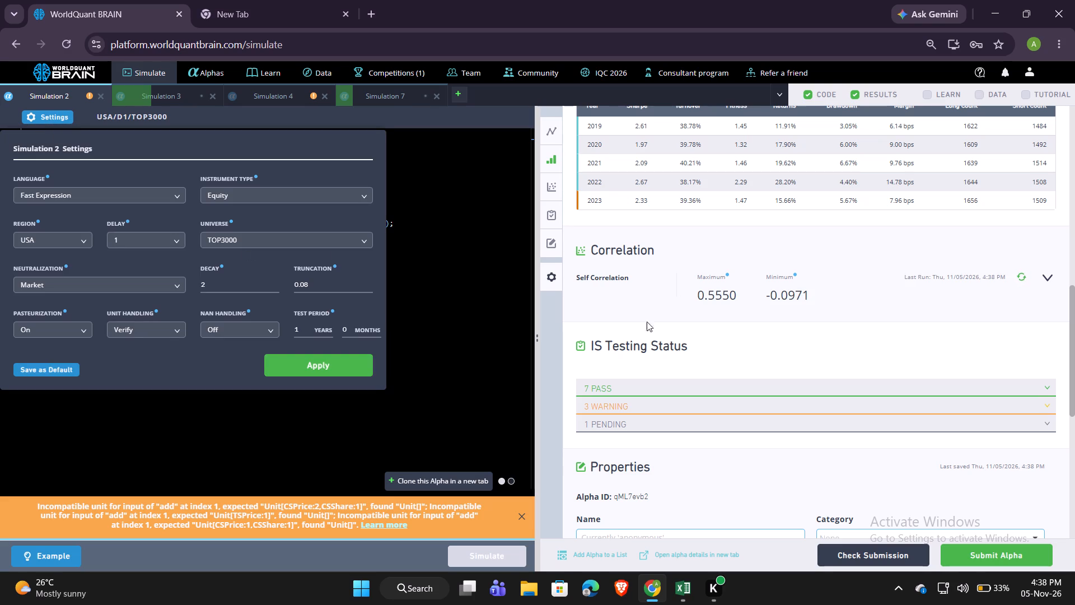
pyautogui.click(217, 289)
pyautogui.press('BackSpace')
pyautogui.press('0')
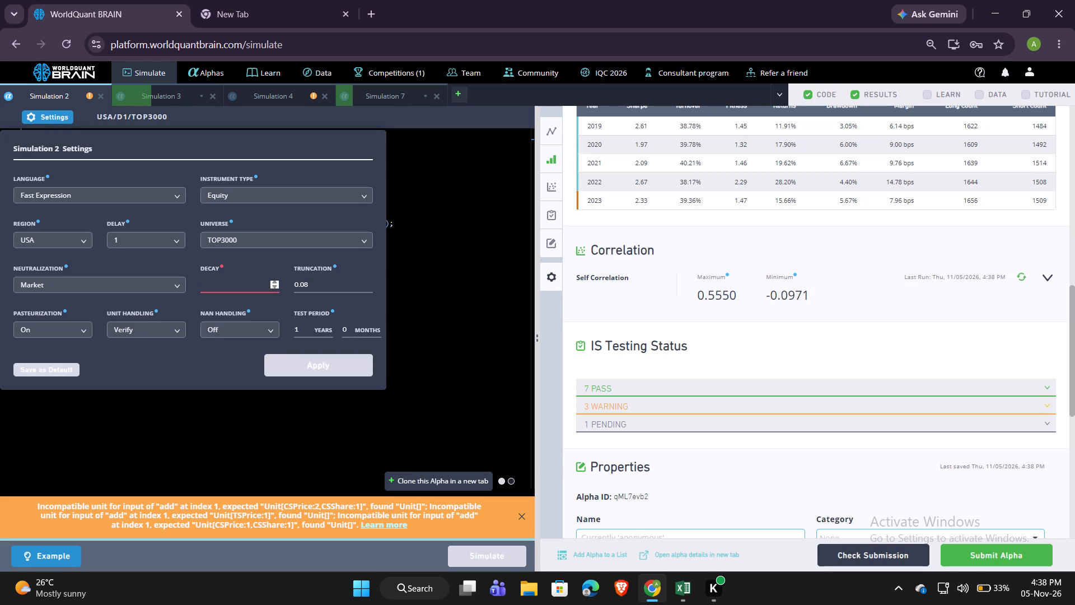
pyautogui.click(316, 361)
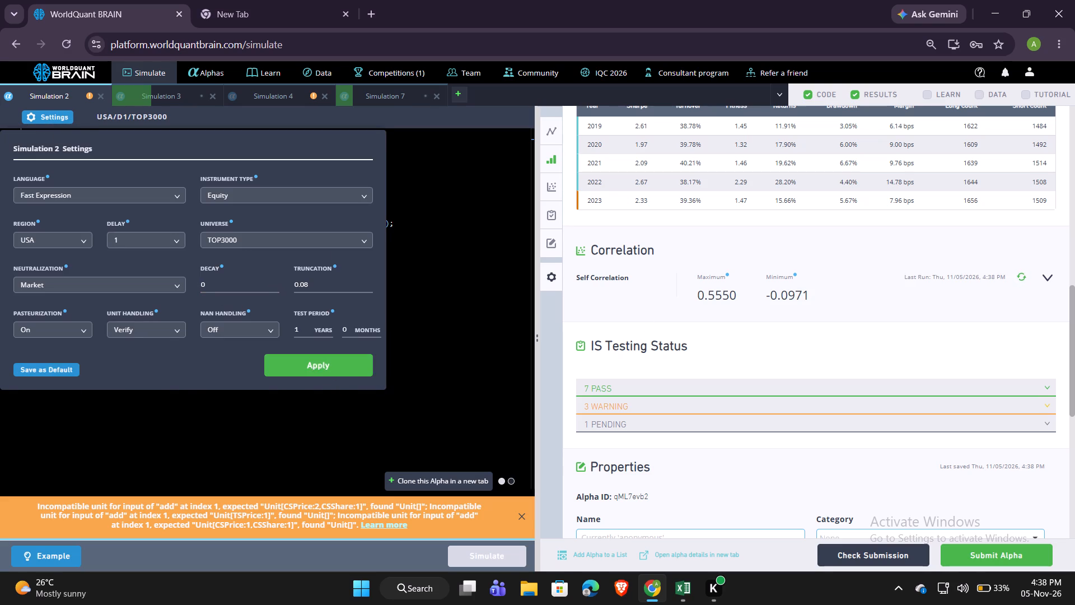
pyautogui.click(475, 558)
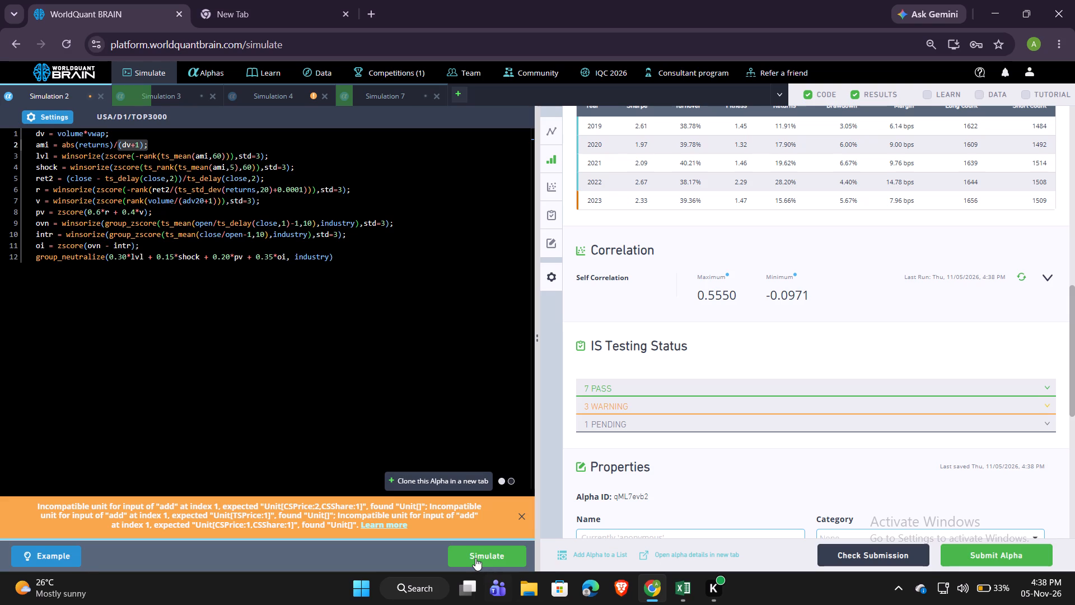